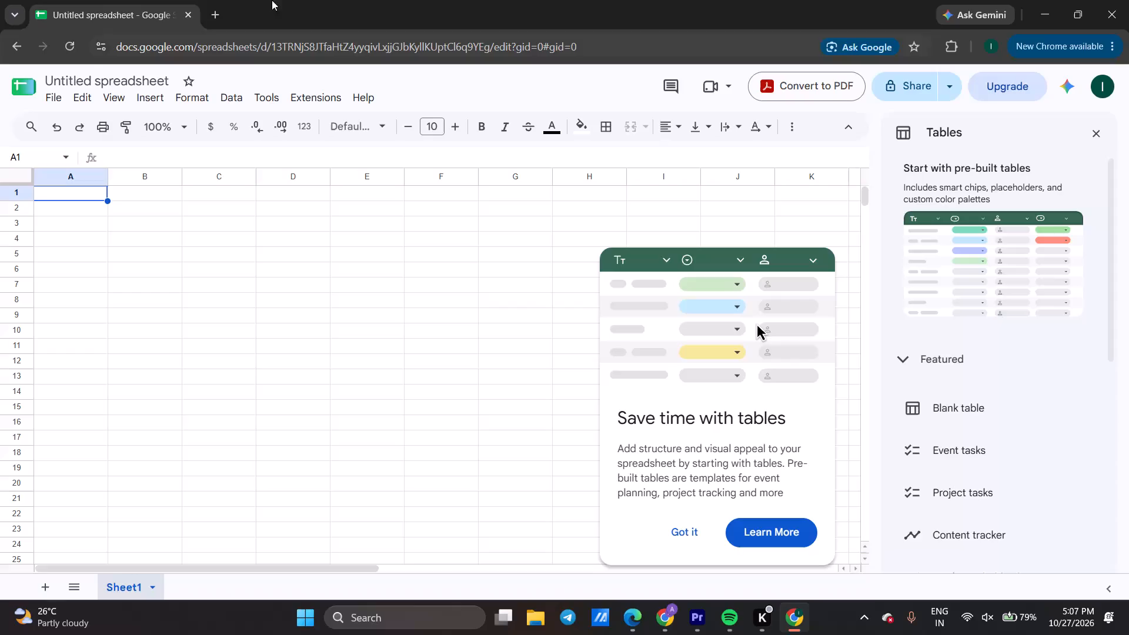
# Enter the column headings NAME, USN, CONTACT, YEAR and 1st yr in cpa in cells A1 to E1.
pyautogui.click(83, 193)
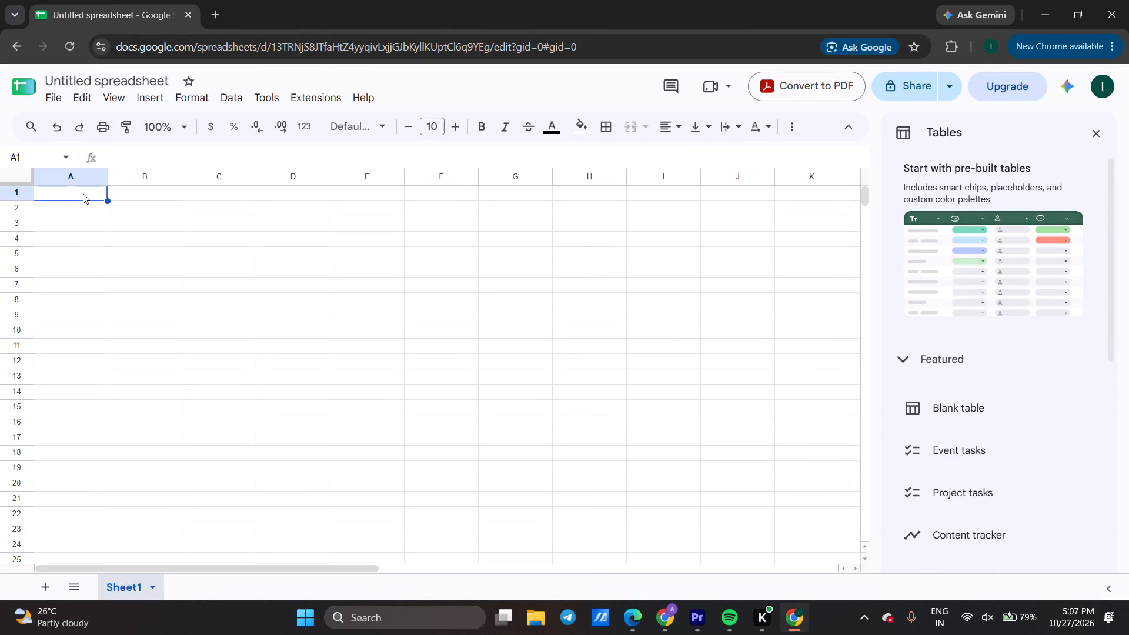
pyautogui.doubleClick(83, 193)
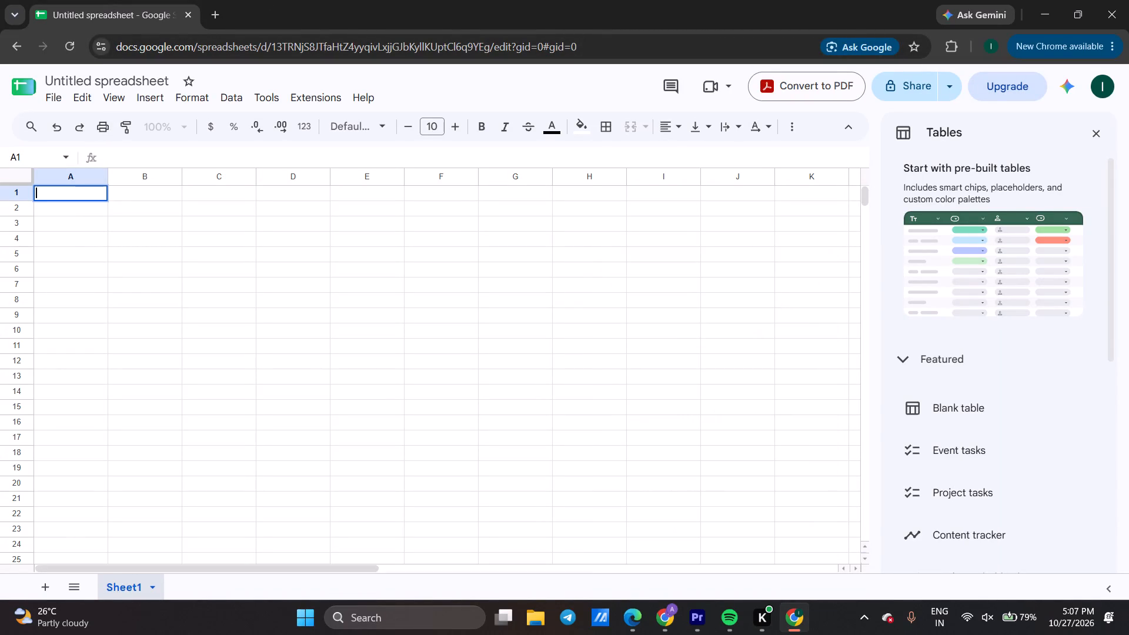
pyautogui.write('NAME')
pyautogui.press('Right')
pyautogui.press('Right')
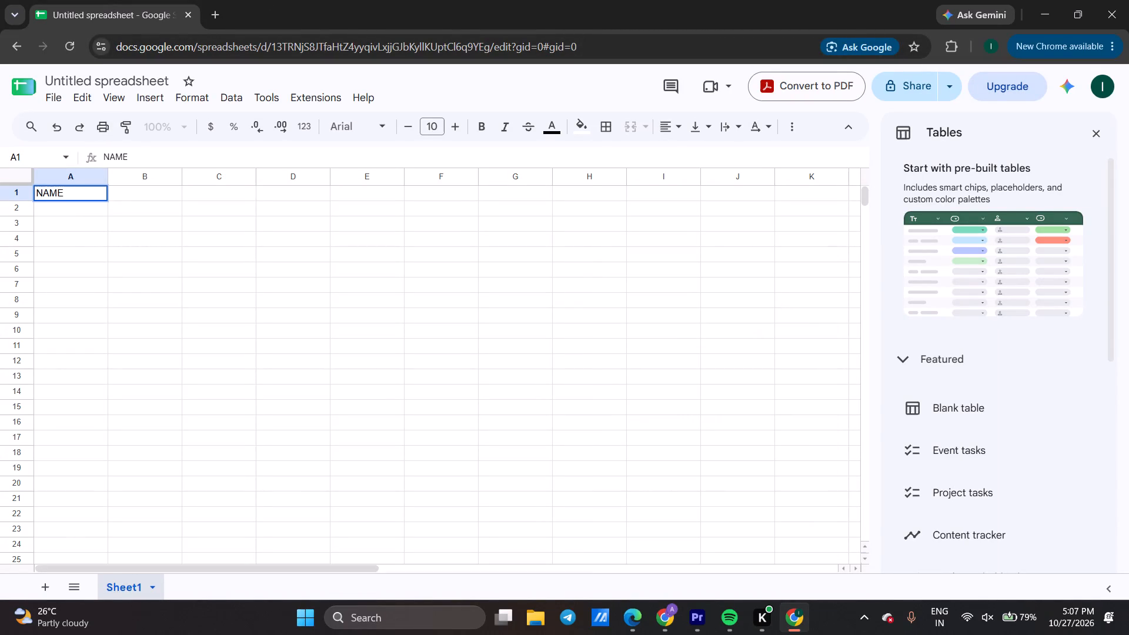
pyautogui.click(139, 193)
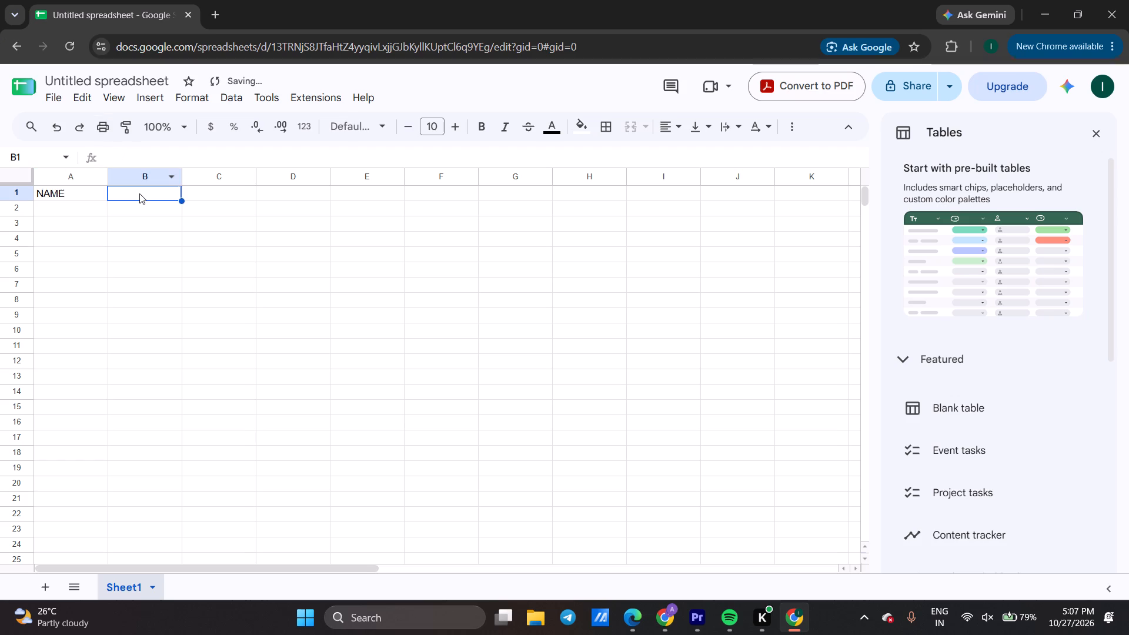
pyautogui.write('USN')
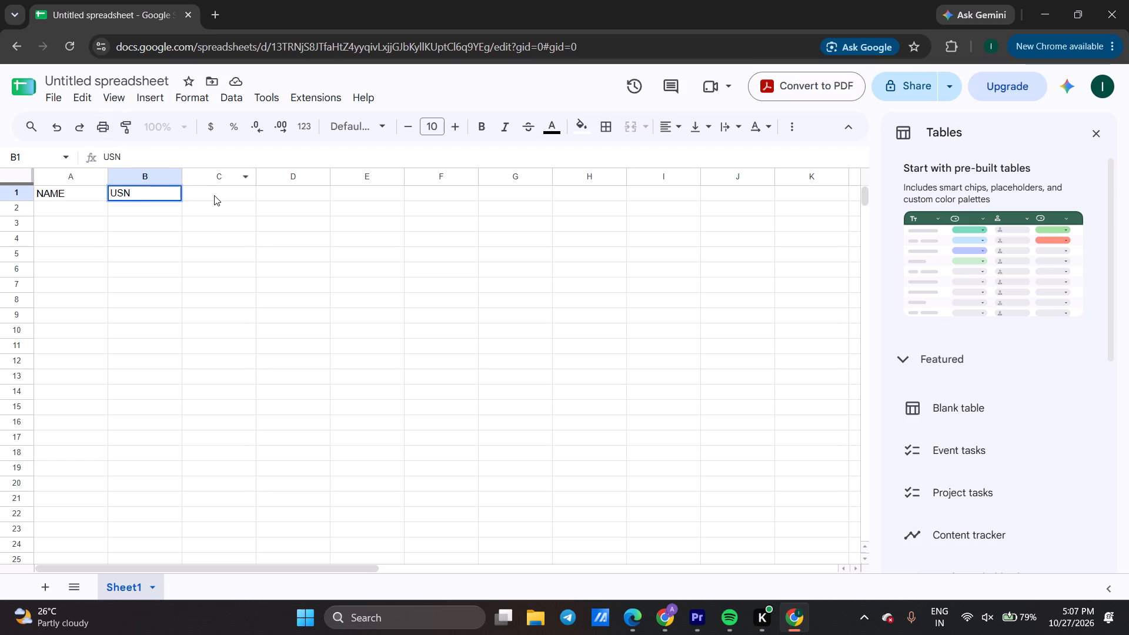
pyautogui.click(214, 195)
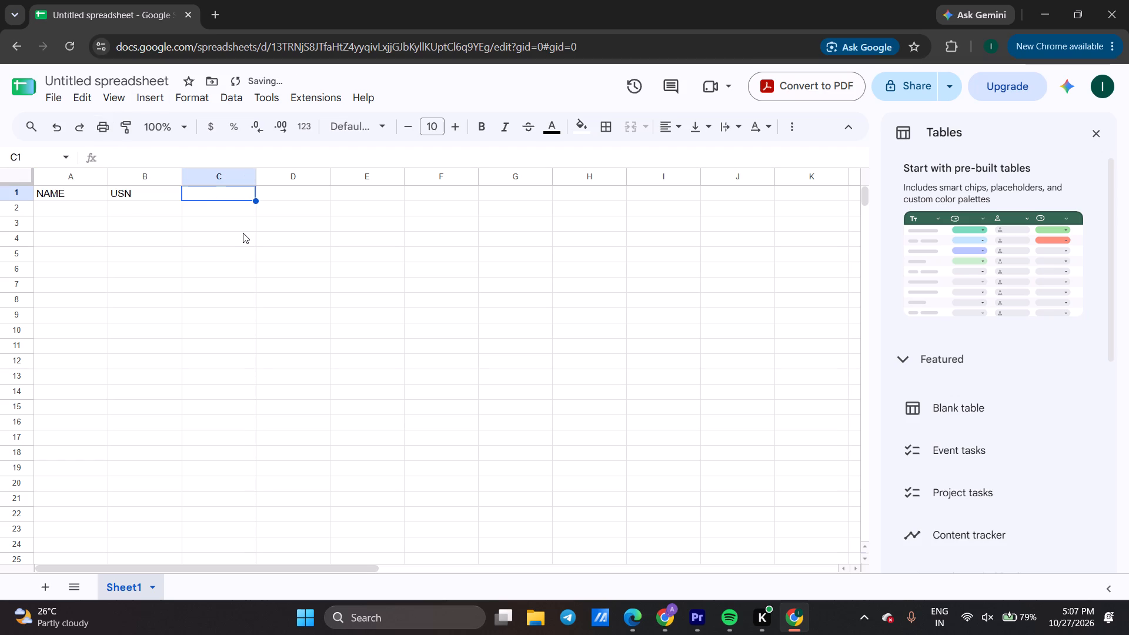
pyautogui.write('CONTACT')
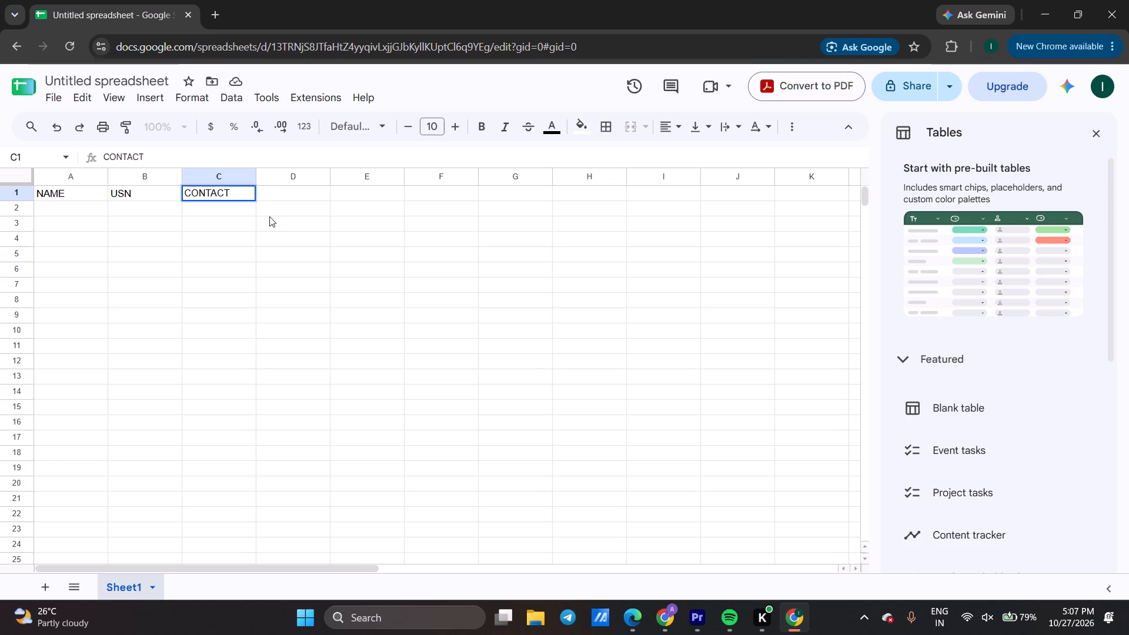
pyautogui.click(284, 193)
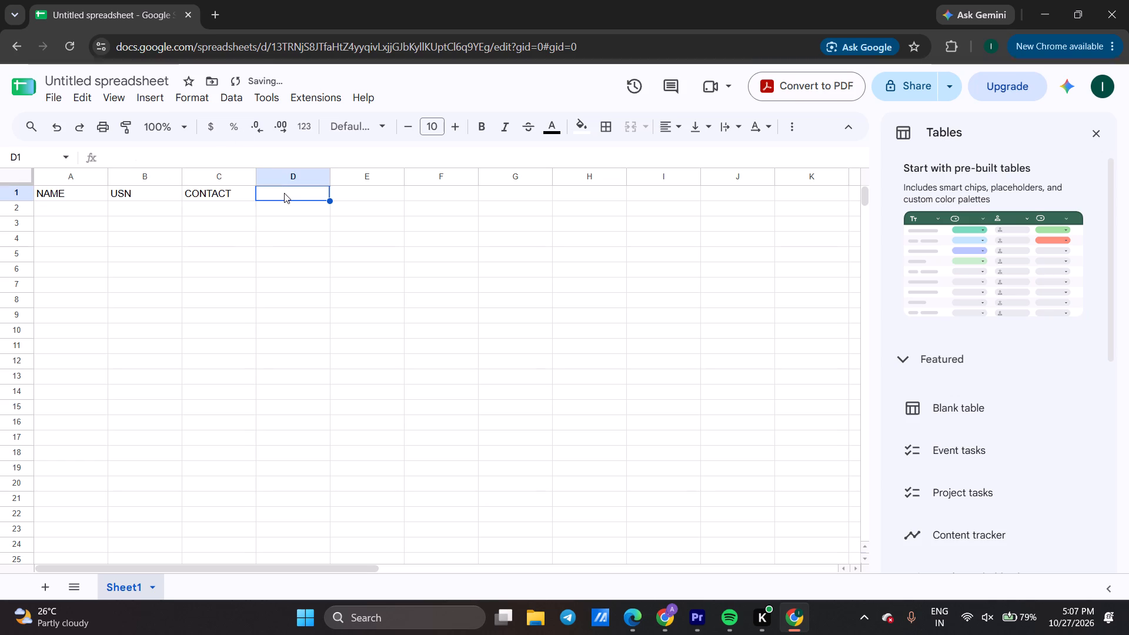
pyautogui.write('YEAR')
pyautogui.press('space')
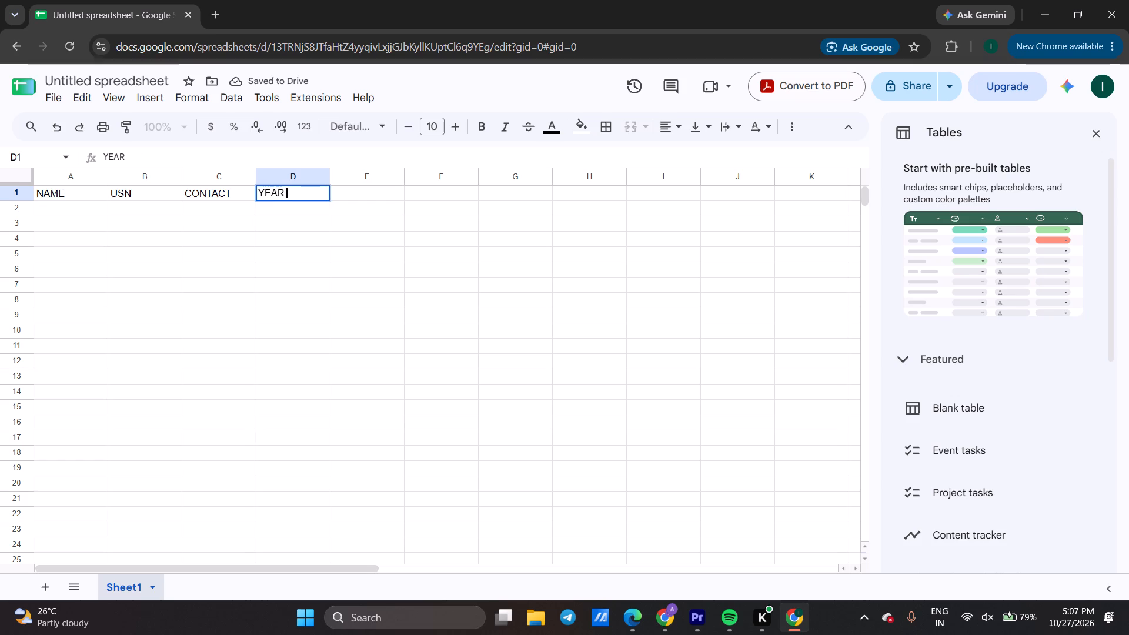
pyautogui.click(360, 190)
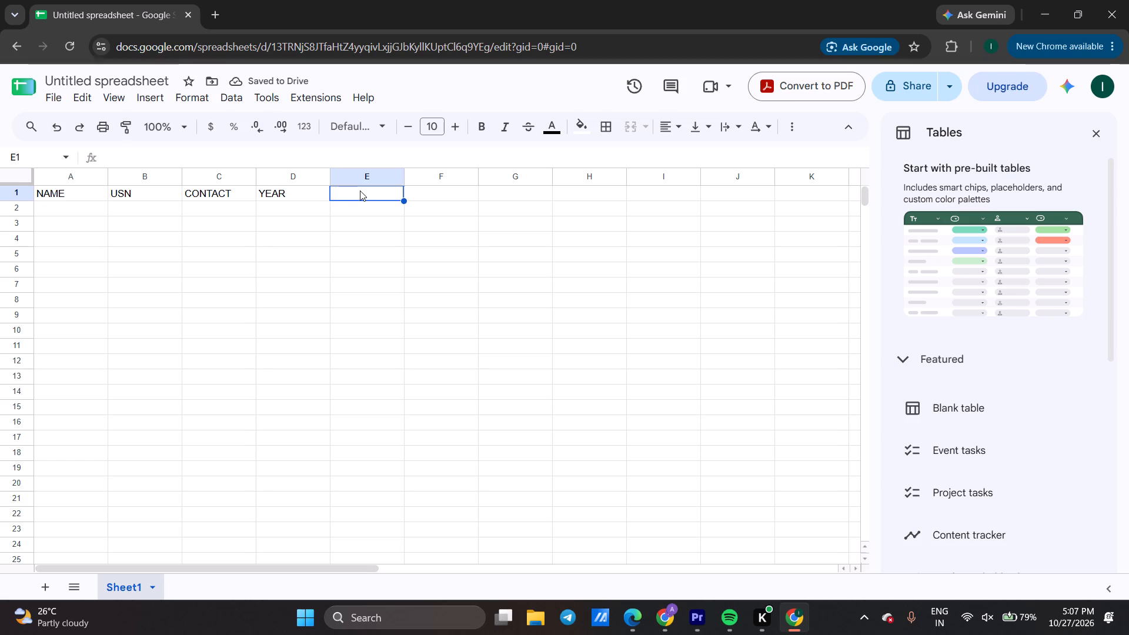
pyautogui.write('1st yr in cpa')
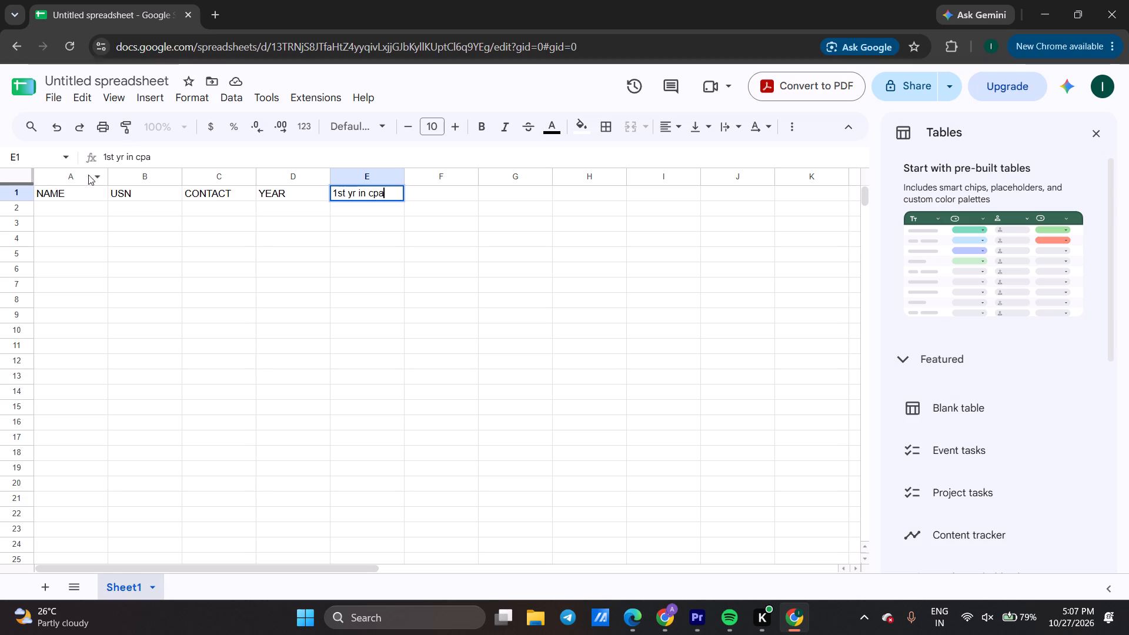
# Widen columns A, B, C and D, making the NAME column the widest and YEAR only slightly wider.
pyautogui.moveTo(108, 173); pyautogui.dragTo(169, 175)
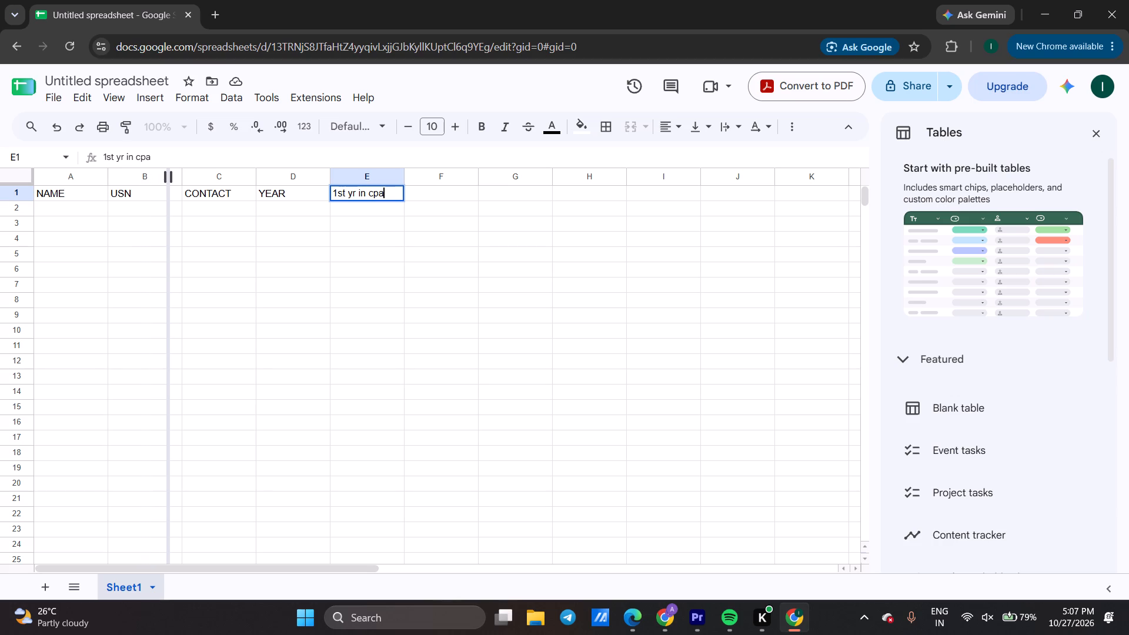
pyautogui.moveTo(169, 175); pyautogui.dragTo(179, 175)
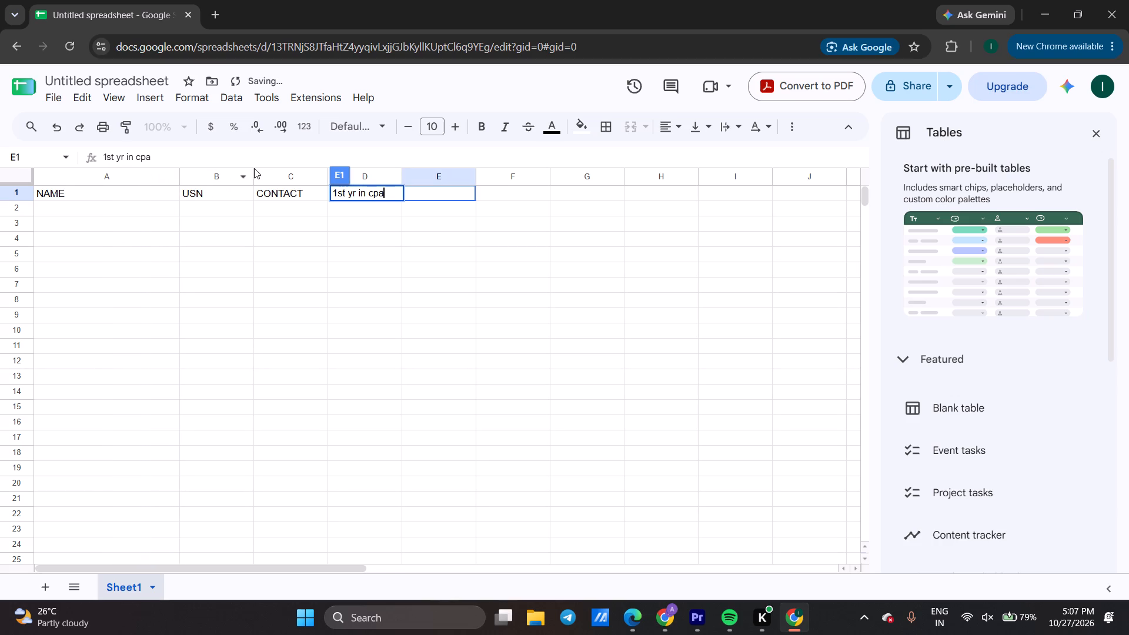
pyautogui.moveTo(256, 176); pyautogui.dragTo(287, 176)
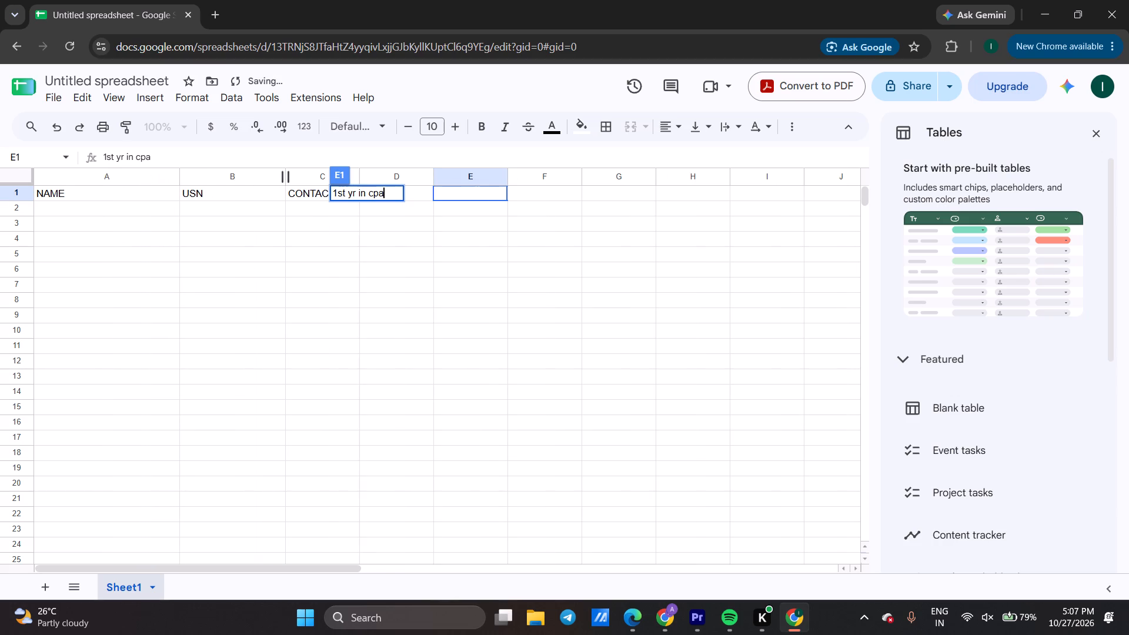
pyautogui.moveTo(360, 175); pyautogui.dragTo(398, 175)
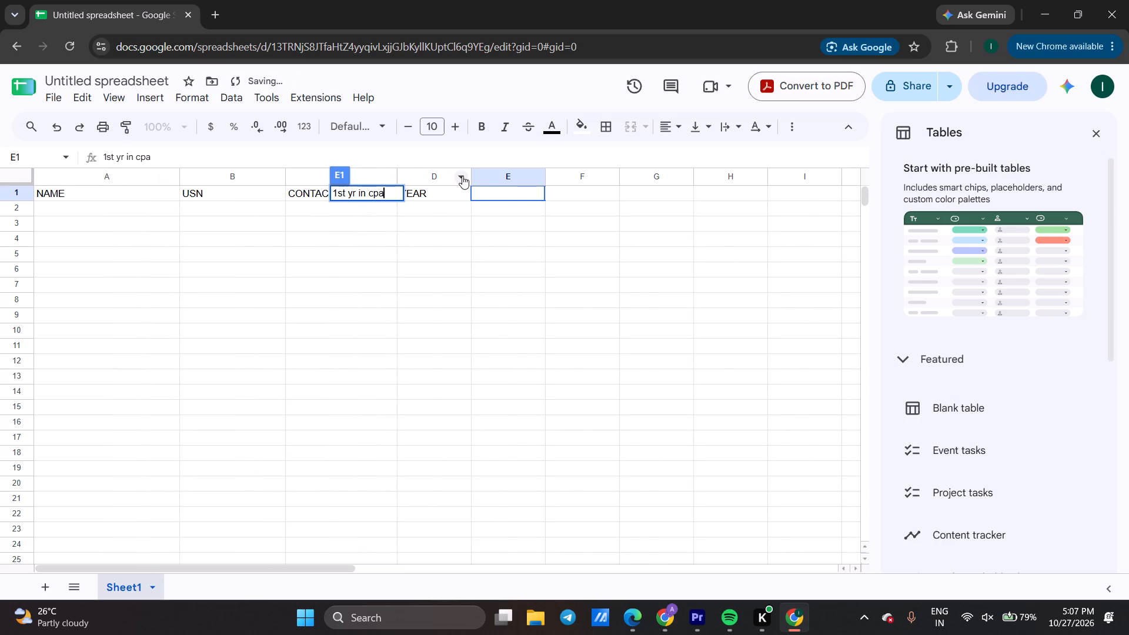
pyautogui.moveTo(469, 176); pyautogui.dragTo(480, 174)
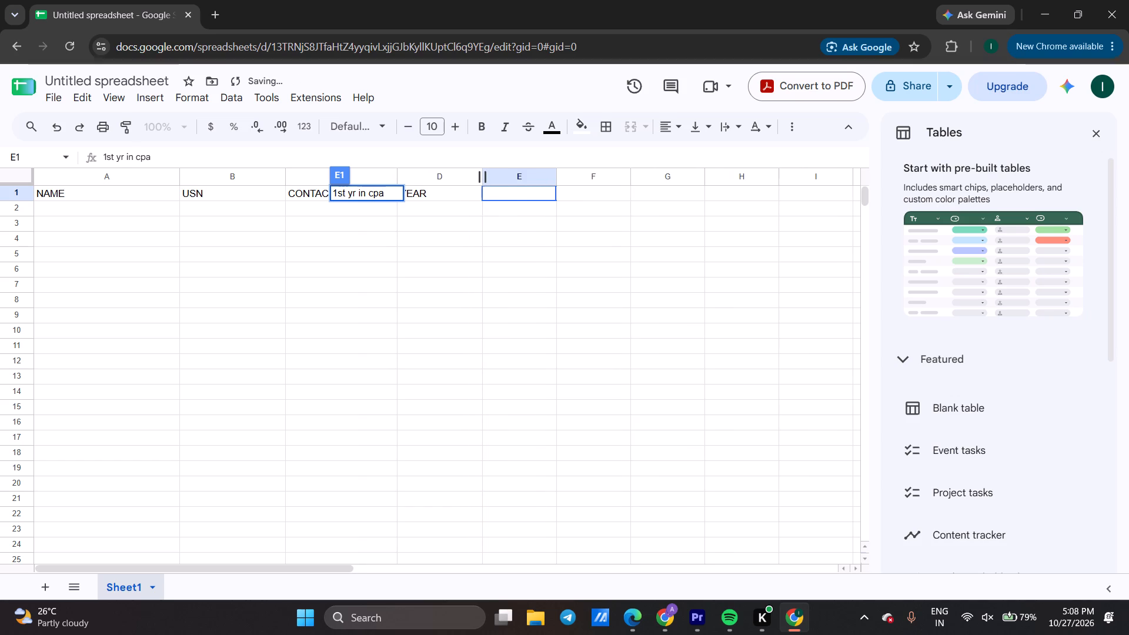
pyautogui.click(406, 216)
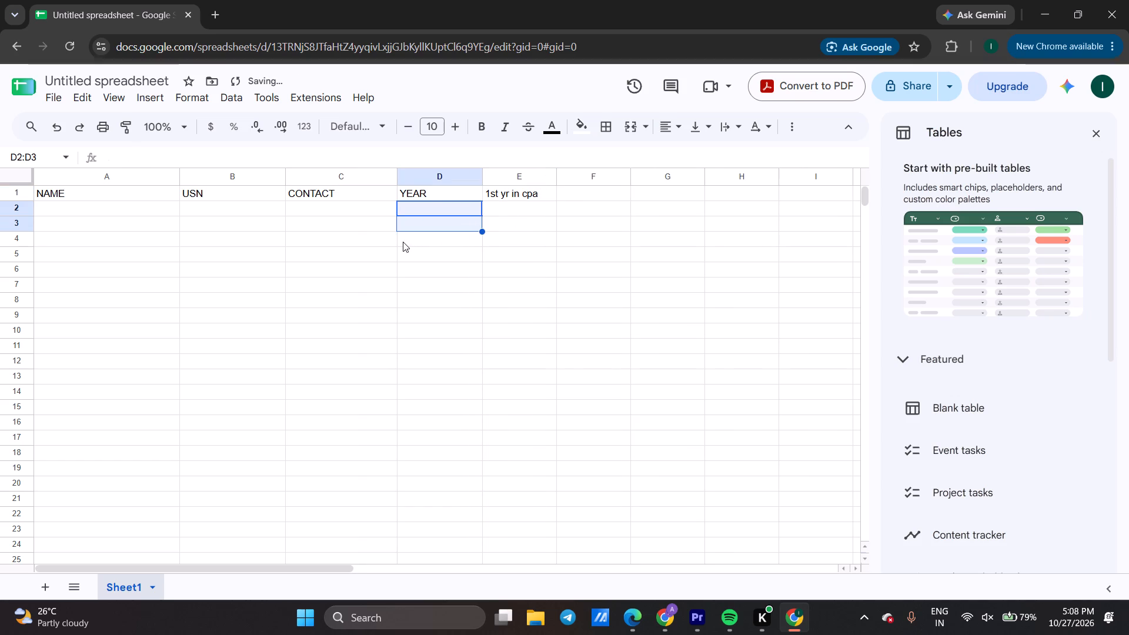
pyautogui.click(403, 242)
# Make the header cells A1:E1 bold.
pyautogui.moveTo(113, 191); pyautogui.dragTo(456, 182)
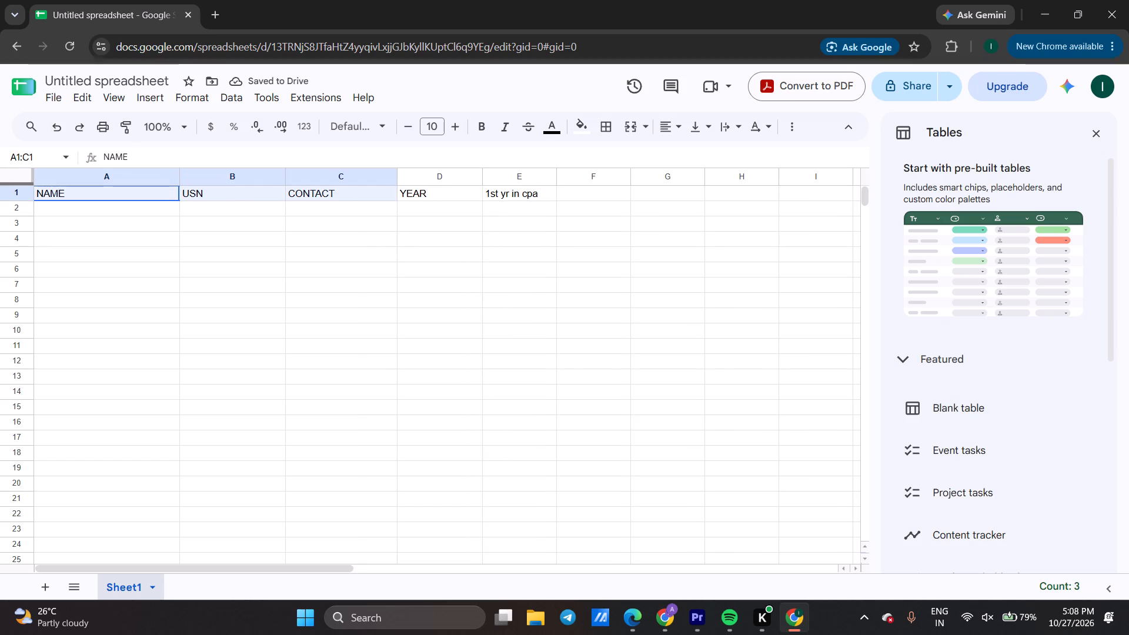
pyautogui.moveTo(456, 182); pyautogui.dragTo(527, 196)
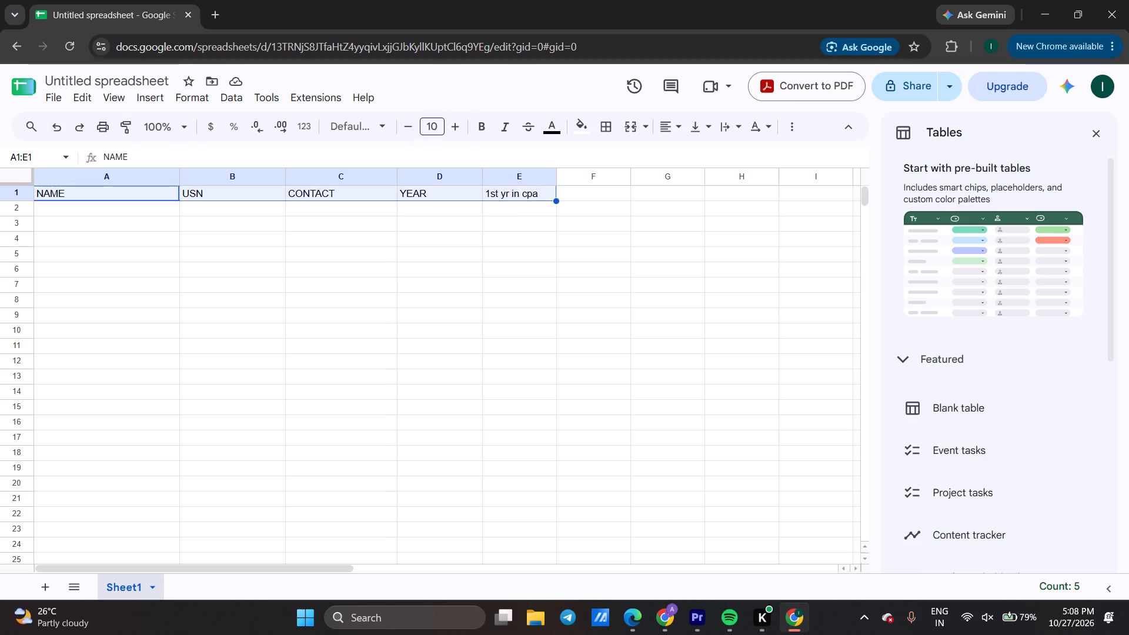
pyautogui.click(480, 130)
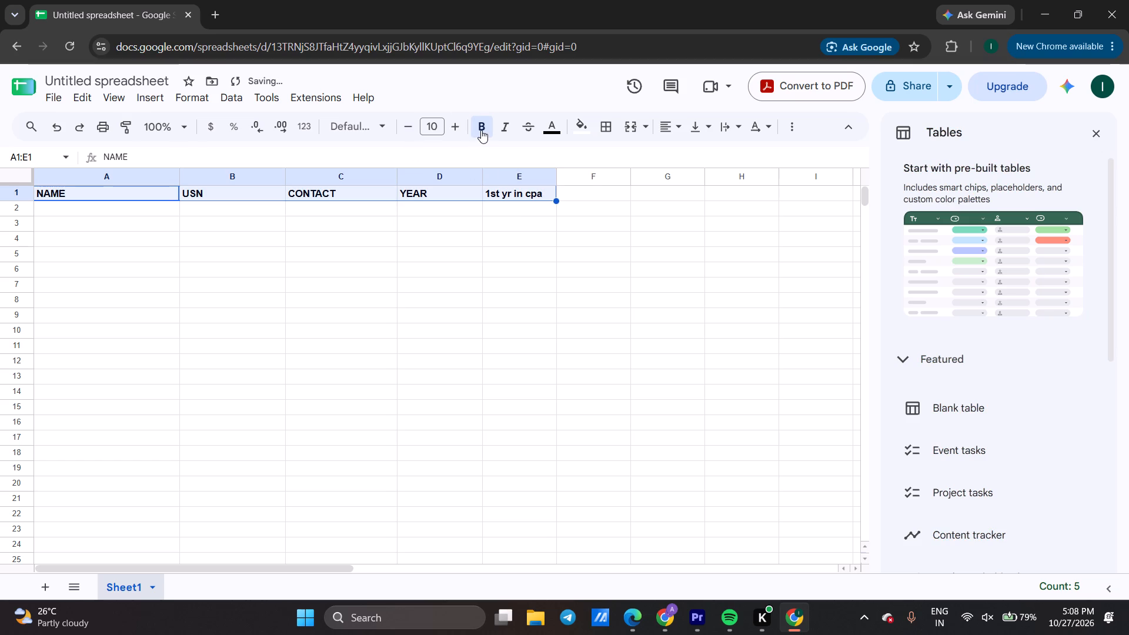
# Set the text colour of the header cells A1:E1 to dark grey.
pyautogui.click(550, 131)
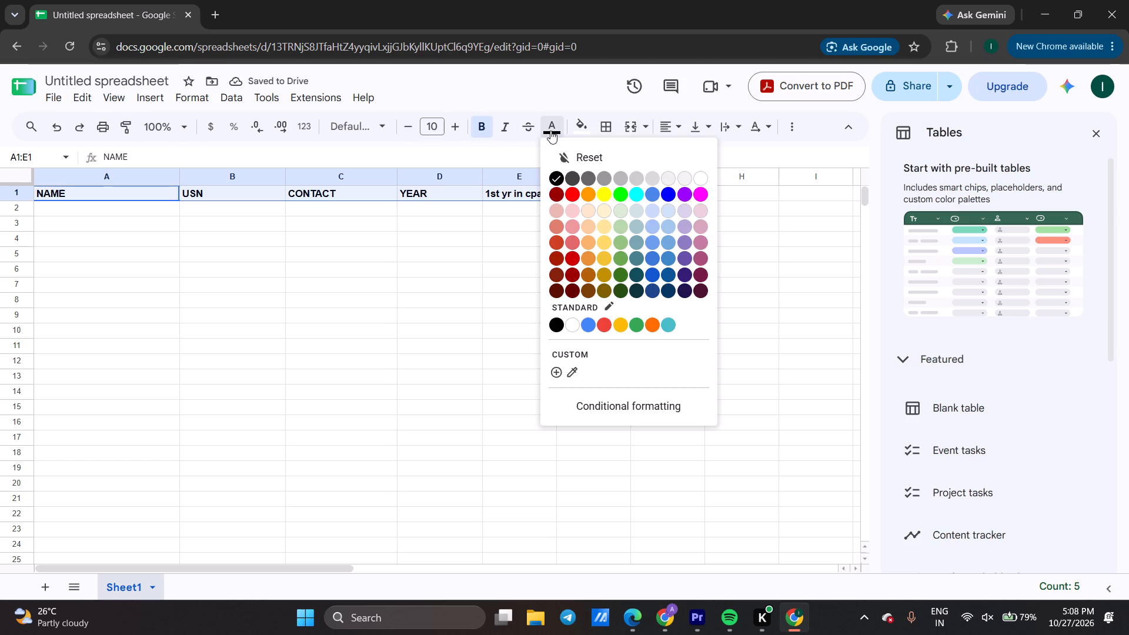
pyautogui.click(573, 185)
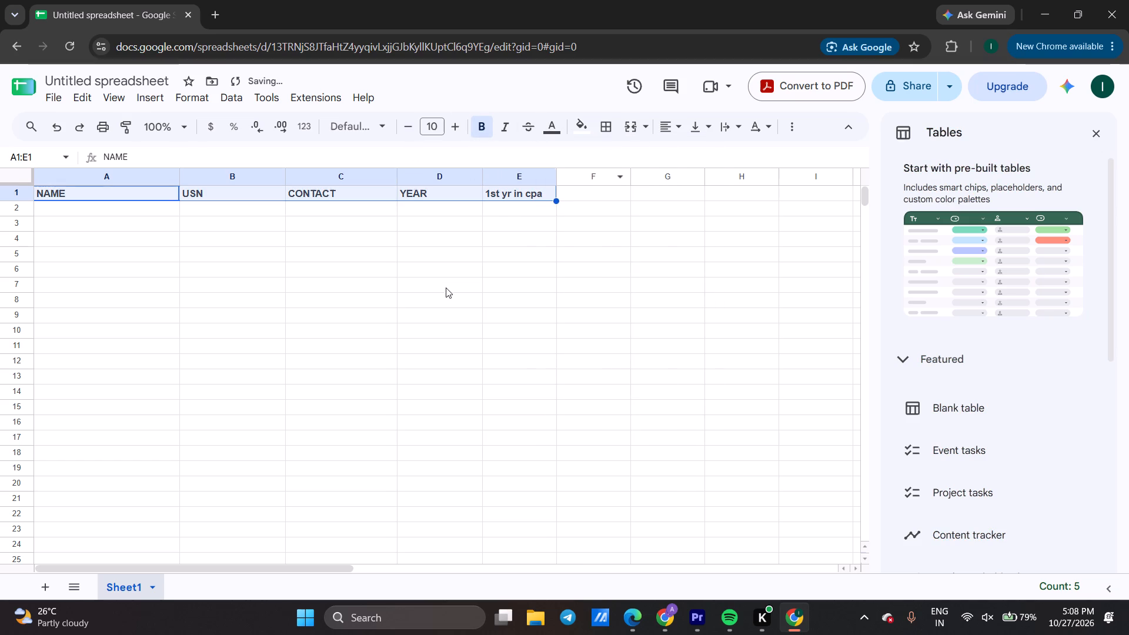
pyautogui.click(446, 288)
# Set the text colour of the header cells A1:E1 to bright red.
pyautogui.moveTo(136, 191); pyautogui.dragTo(395, 179)
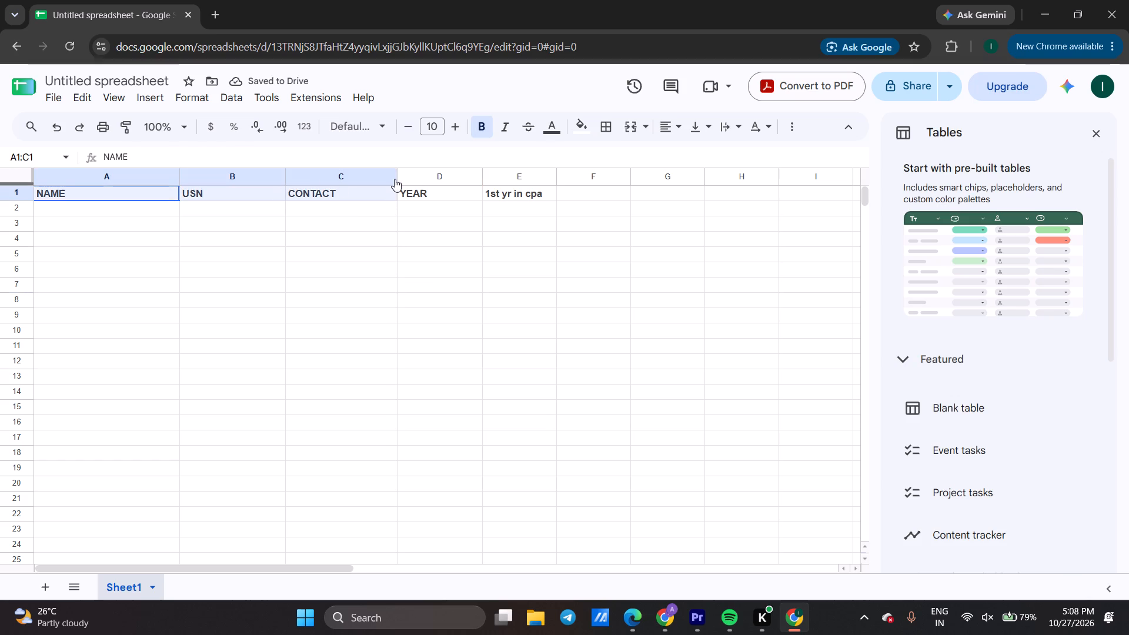
pyautogui.moveTo(395, 179); pyautogui.dragTo(523, 195)
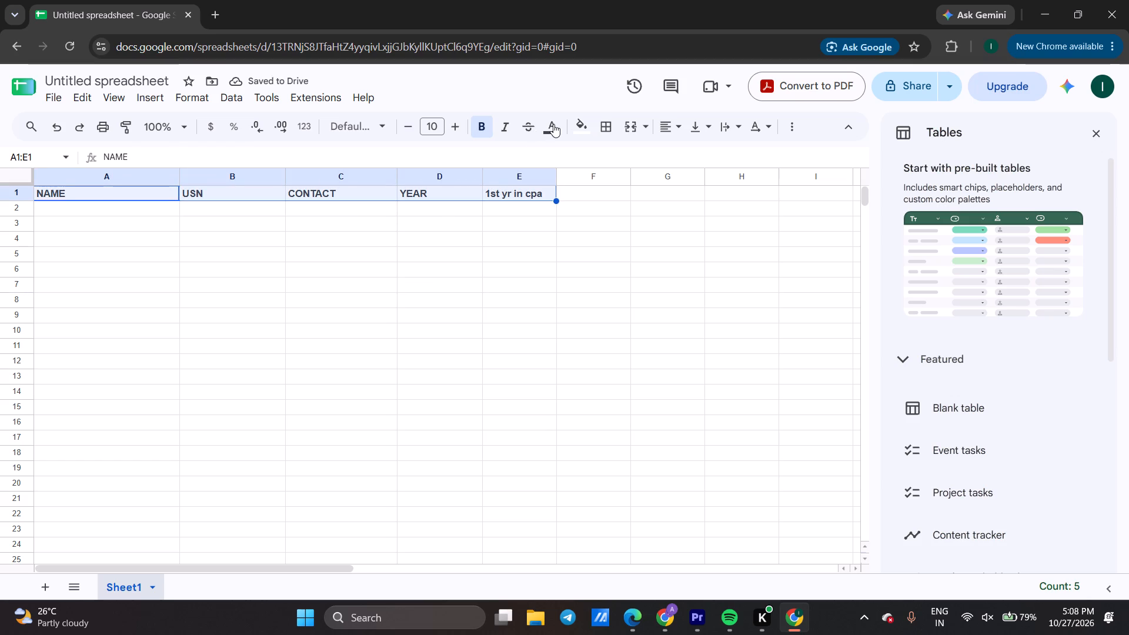
pyautogui.click(553, 124)
pyautogui.click(574, 192)
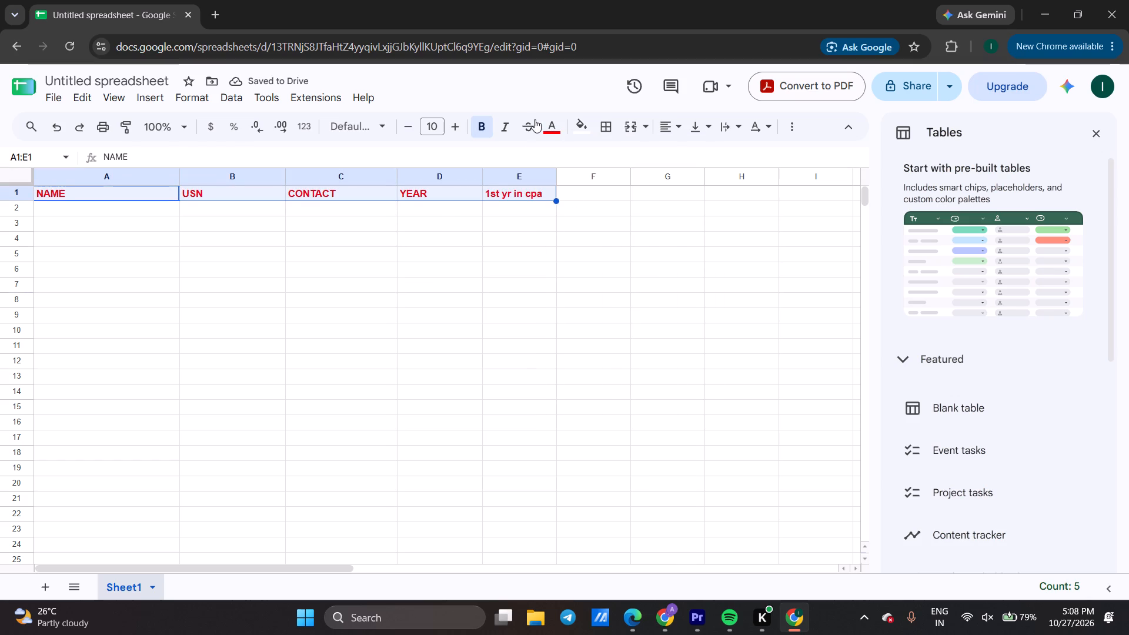
# Fill the header cells A1:E1 with a light red background, adjusting it to the palest red shade.
pyautogui.click(591, 131)
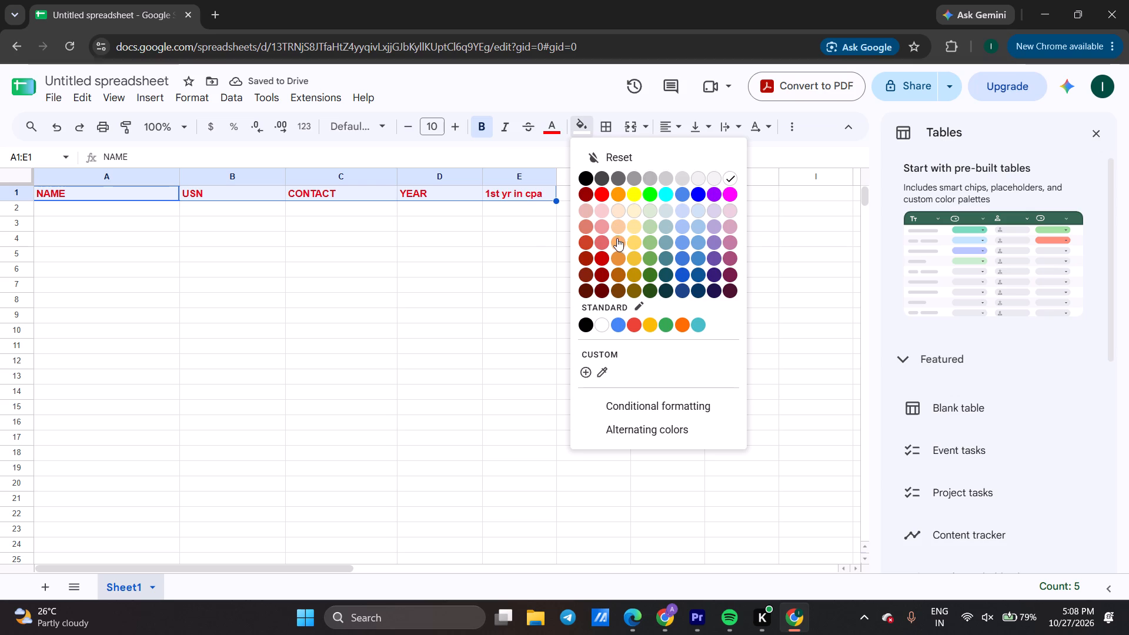
pyautogui.click(600, 239)
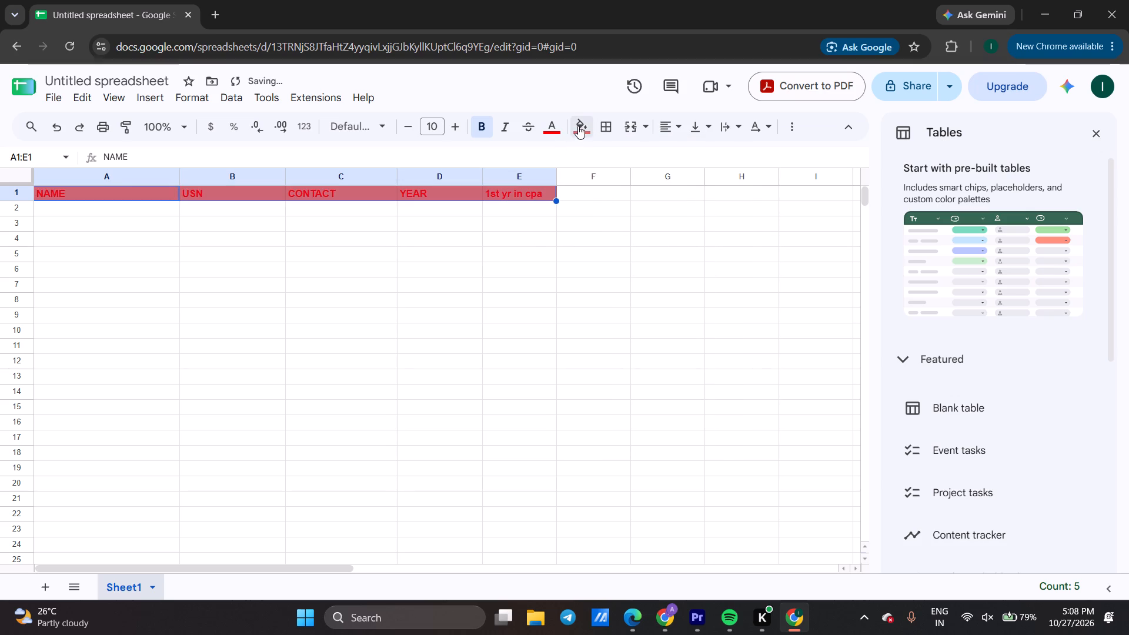
pyautogui.click(583, 125)
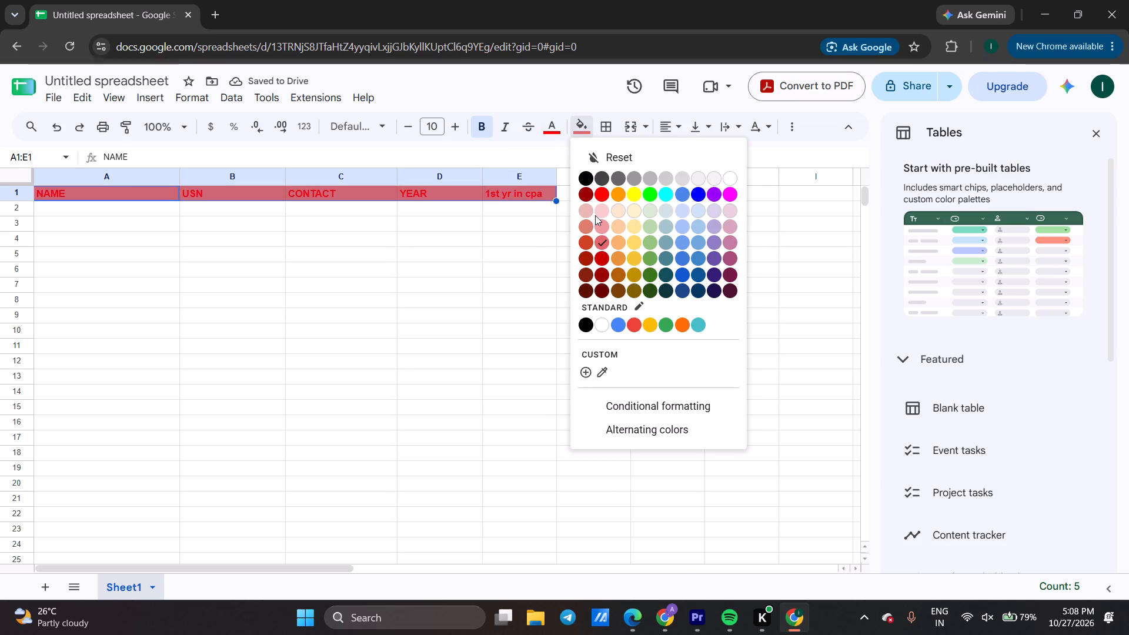
pyautogui.click(603, 209)
pyautogui.click(513, 232)
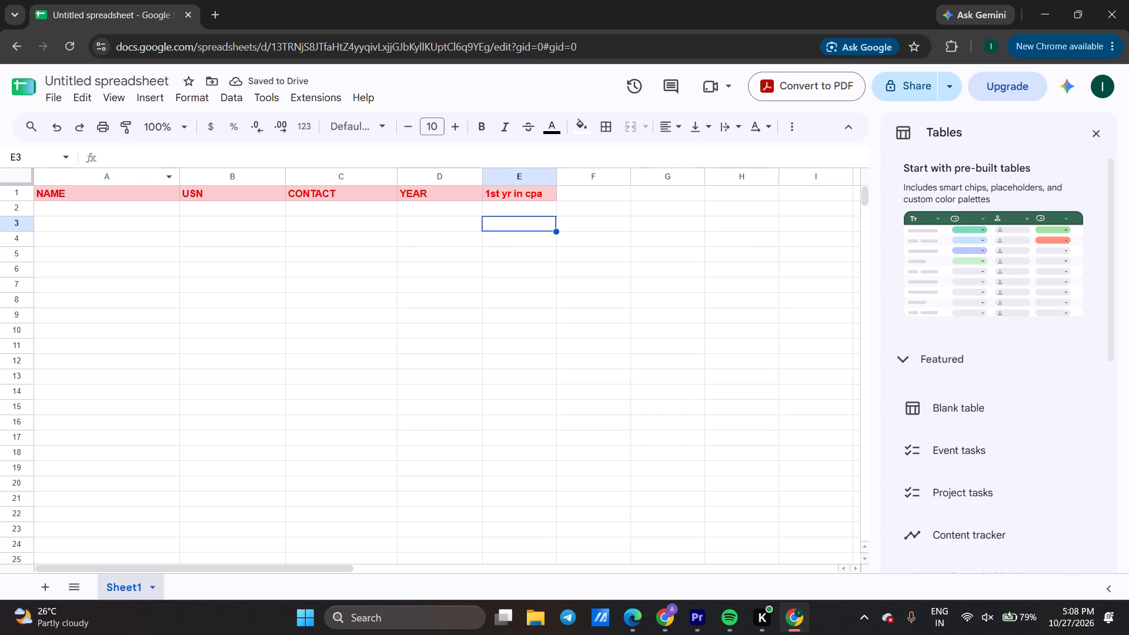
# Extend cell A1 across the header row to E1, filling B1:E1 with NAME.
pyautogui.moveTo(36, 190); pyautogui.dragTo(140, 193)
pyautogui.click(159, 224)
pyautogui.click(64, 193)
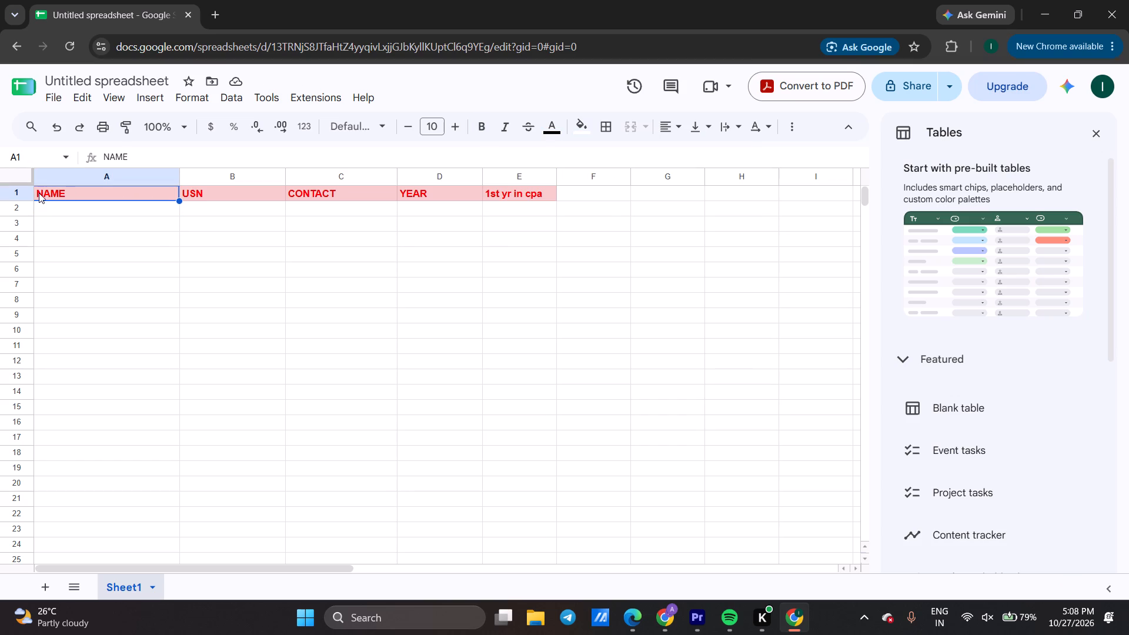
pyautogui.click(35, 193)
pyautogui.moveTo(35, 193); pyautogui.dragTo(175, 188)
pyautogui.moveTo(182, 202); pyautogui.dragTo(549, 198)
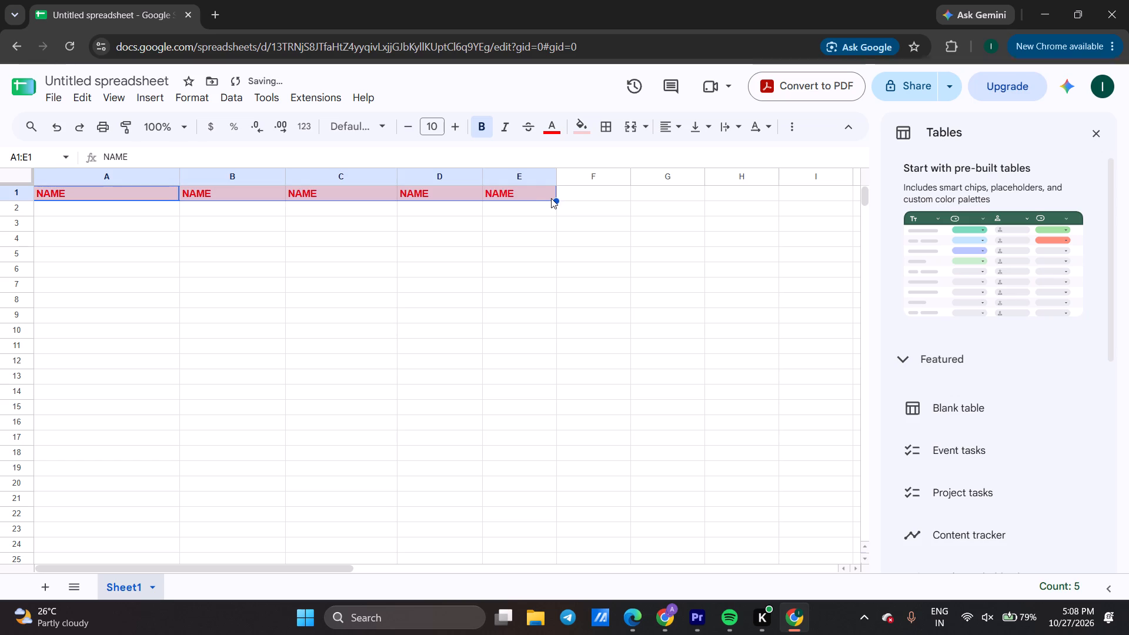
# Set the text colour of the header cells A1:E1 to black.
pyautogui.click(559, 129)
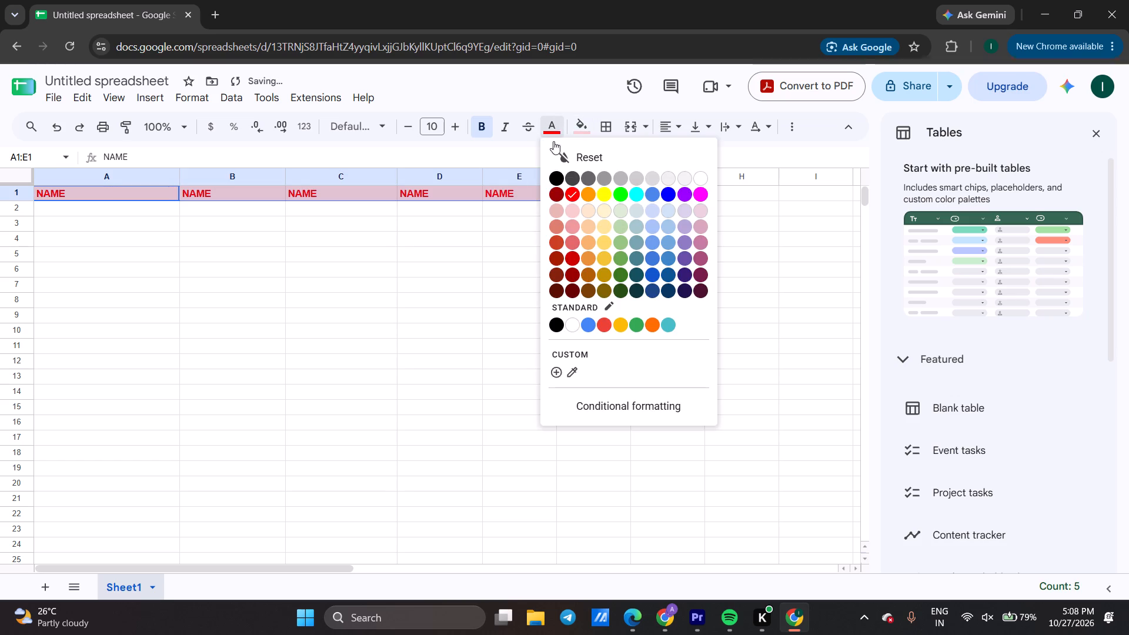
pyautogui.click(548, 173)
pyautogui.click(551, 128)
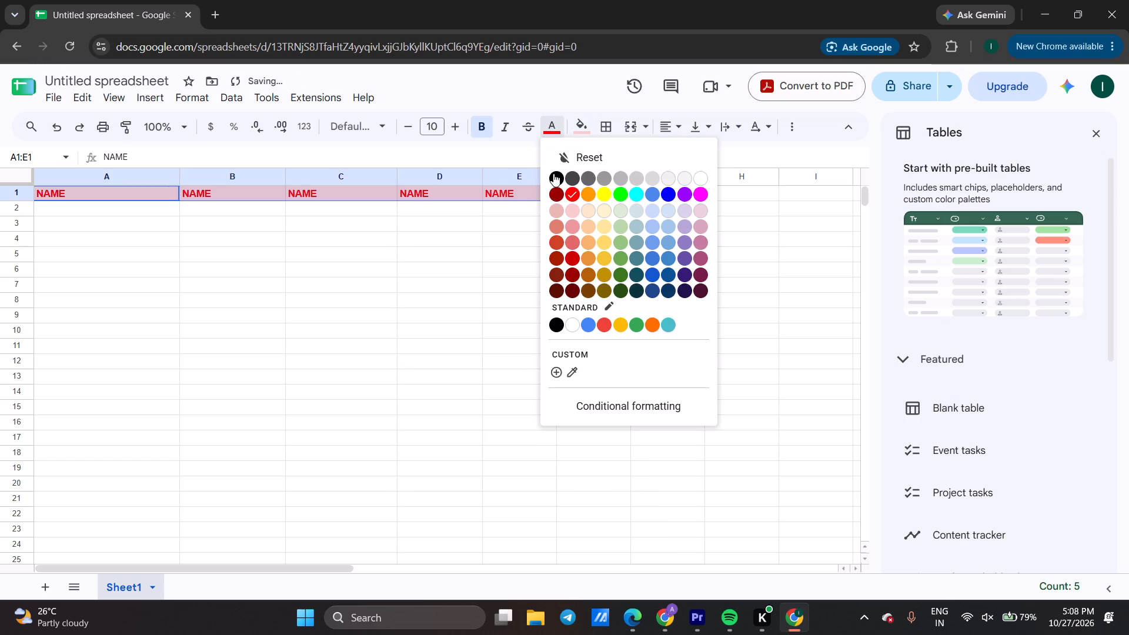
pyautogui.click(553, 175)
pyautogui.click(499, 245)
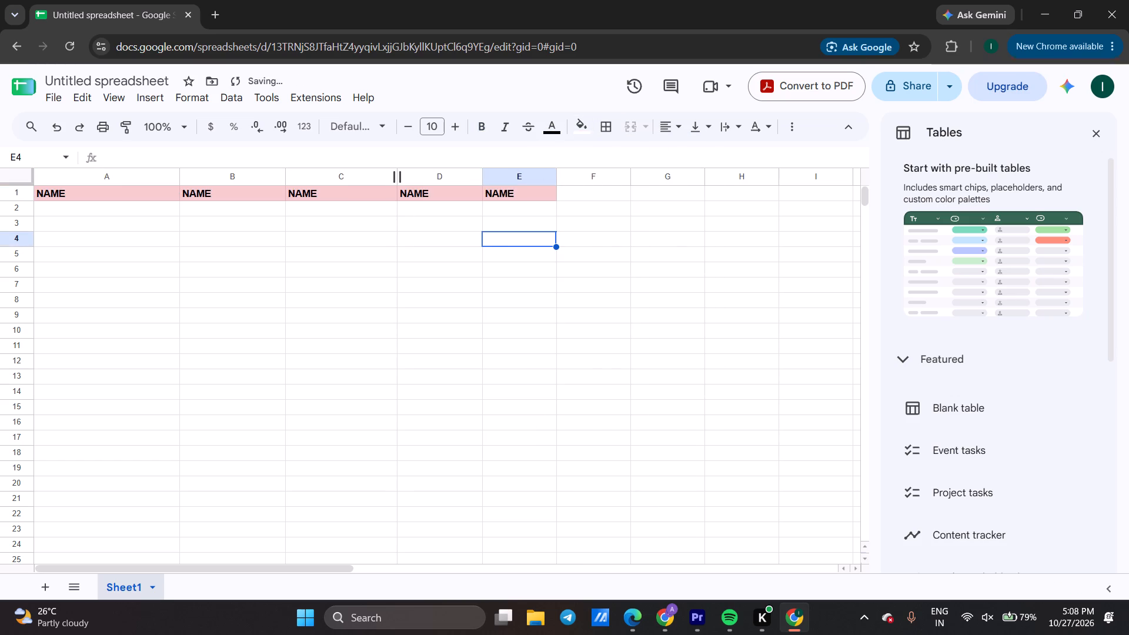
# Undo the black text colour and the NAME fill across the header row.
pyautogui.hotkey('ctrl', 'z')
pyautogui.hotkey('ctrl', 'z')
pyautogui.hotkey('ctrl', 'z')
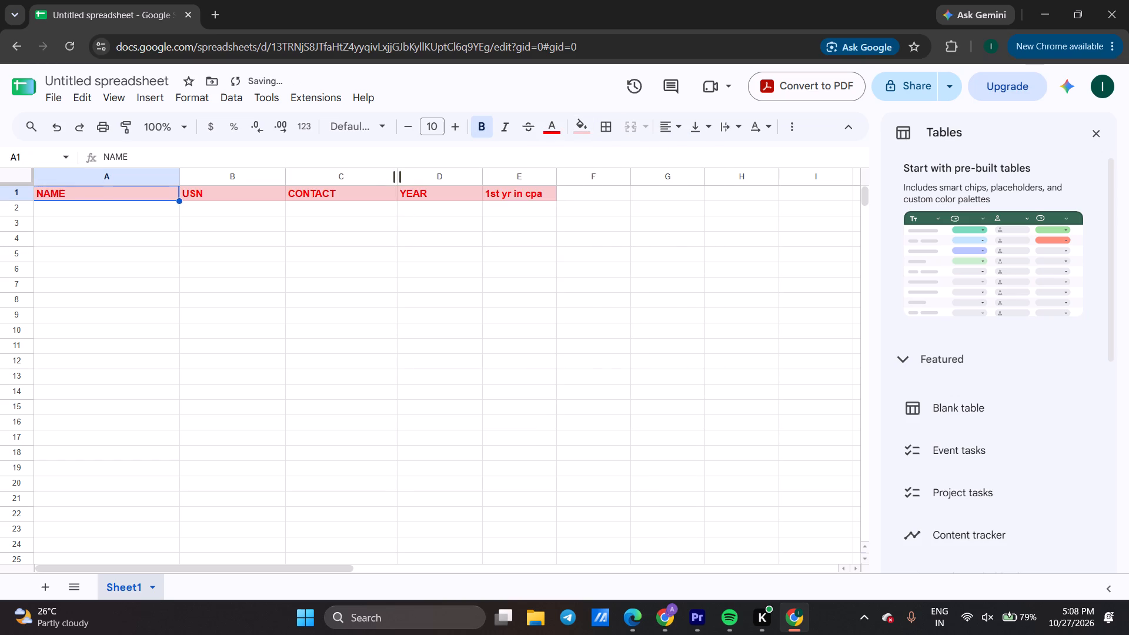
# Set the text colour of the header labels in A1:E1 to black.
pyautogui.click(219, 223)
pyautogui.click(124, 194)
pyautogui.click(106, 238)
pyautogui.moveTo(38, 198); pyautogui.dragTo(153, 184)
pyautogui.moveTo(153, 184); pyautogui.dragTo(529, 192)
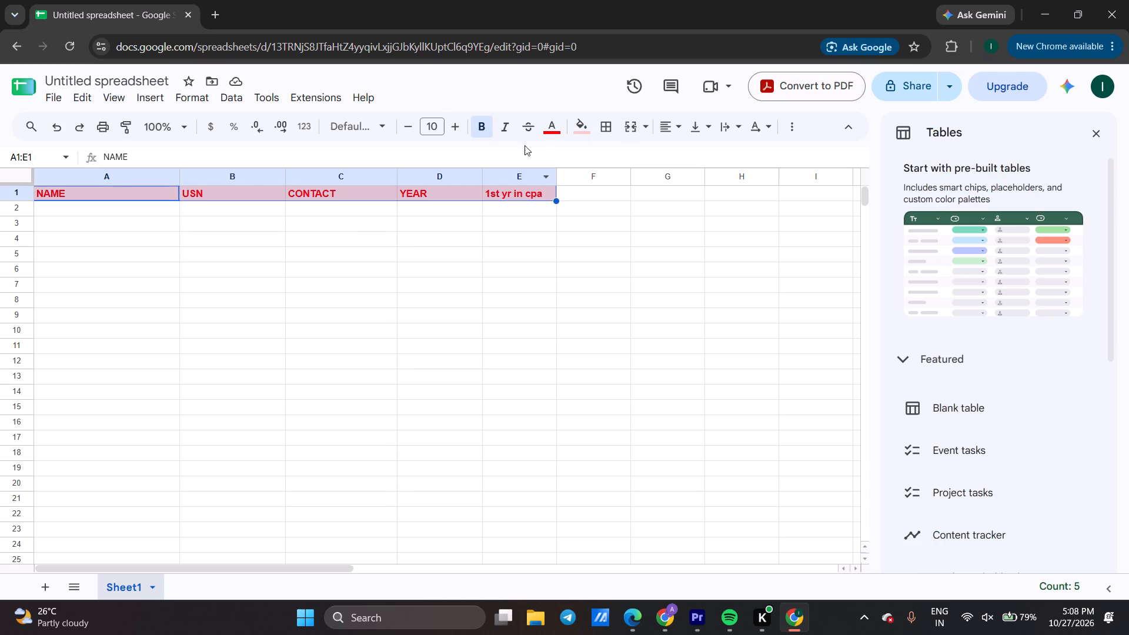
pyautogui.click(551, 131)
pyautogui.click(552, 179)
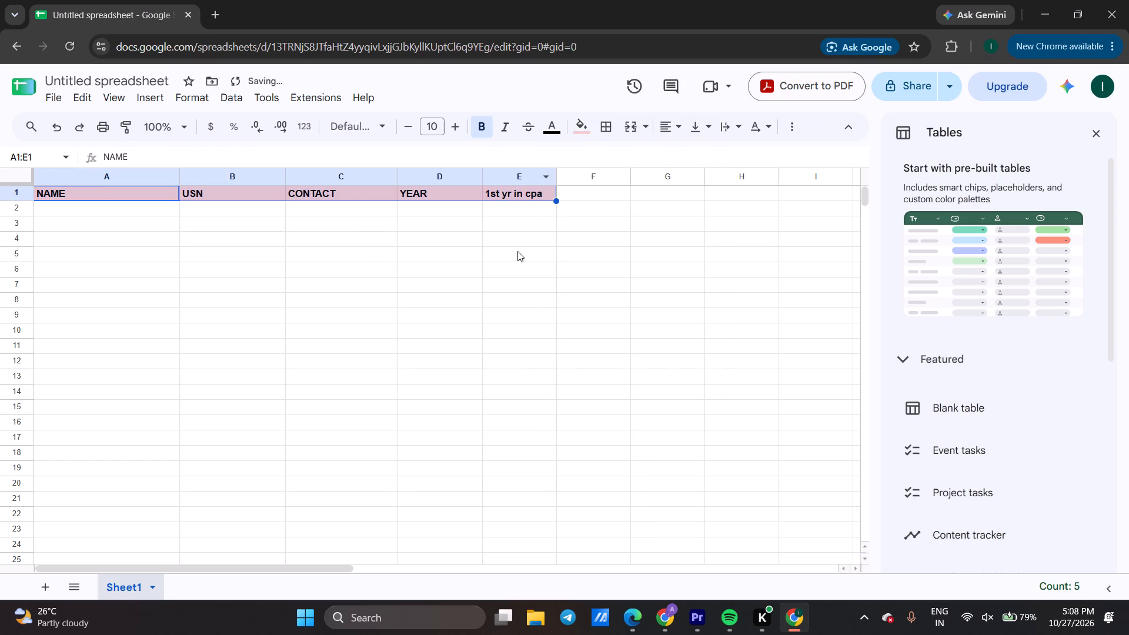
pyautogui.click(507, 264)
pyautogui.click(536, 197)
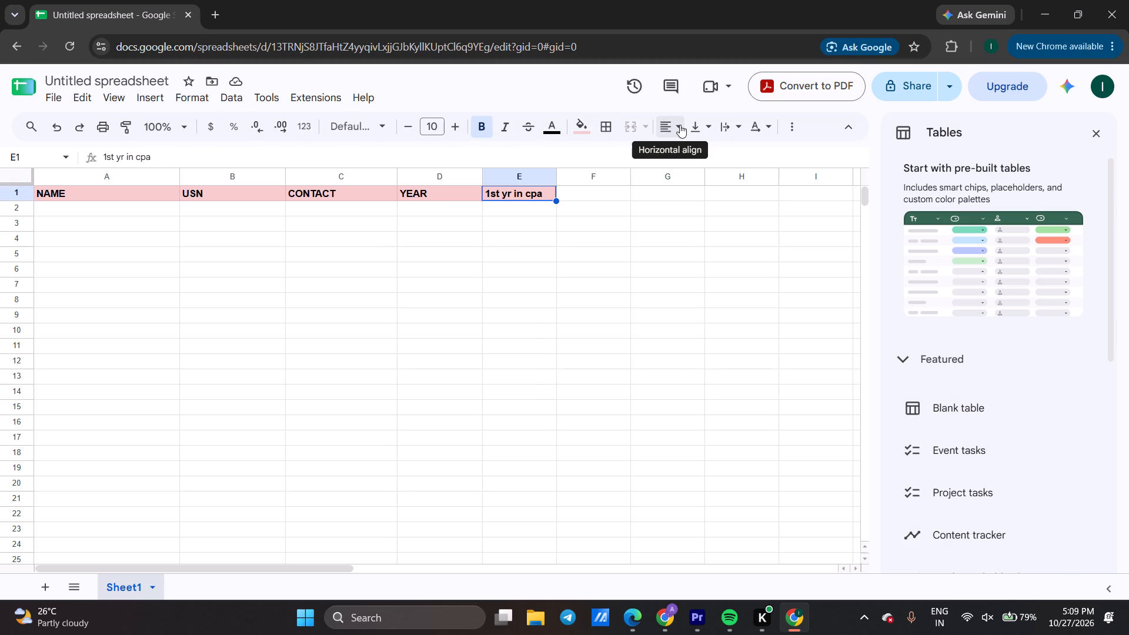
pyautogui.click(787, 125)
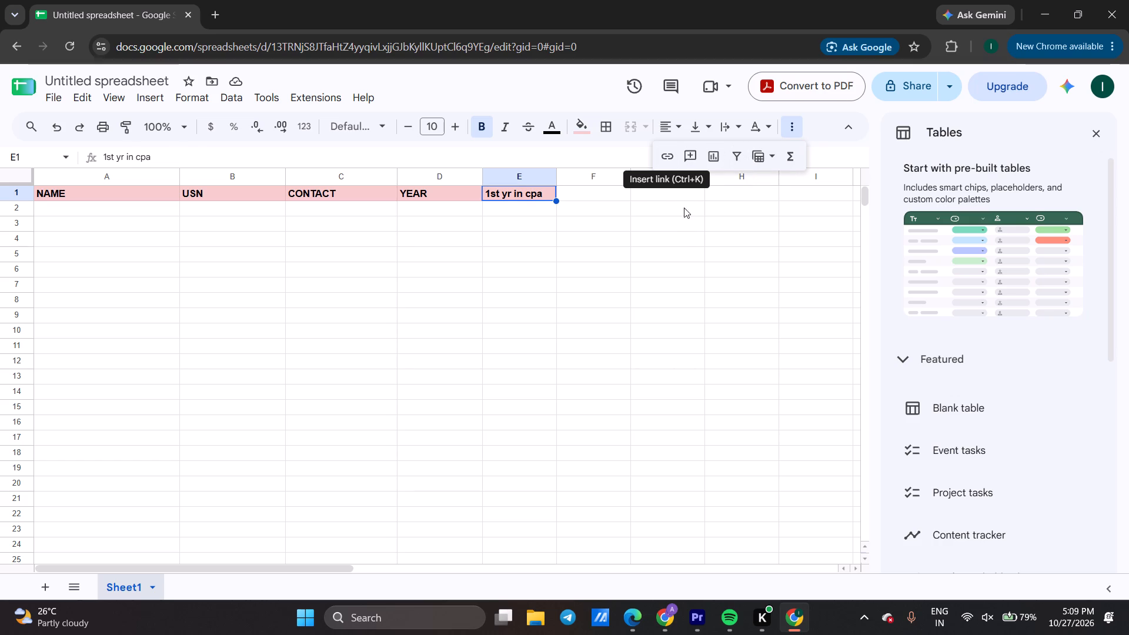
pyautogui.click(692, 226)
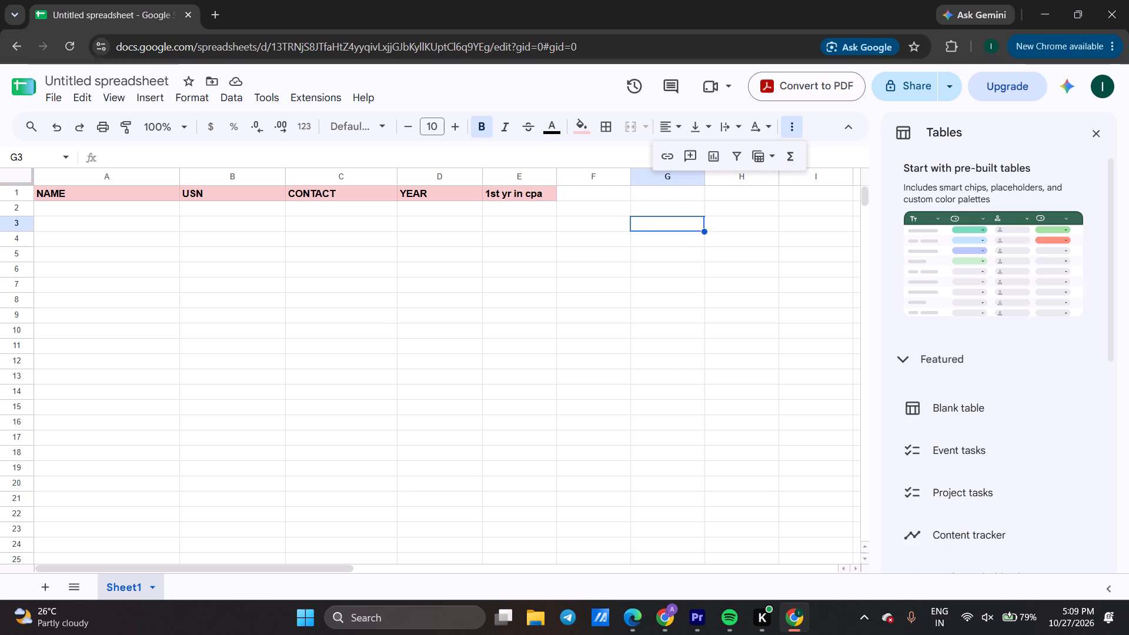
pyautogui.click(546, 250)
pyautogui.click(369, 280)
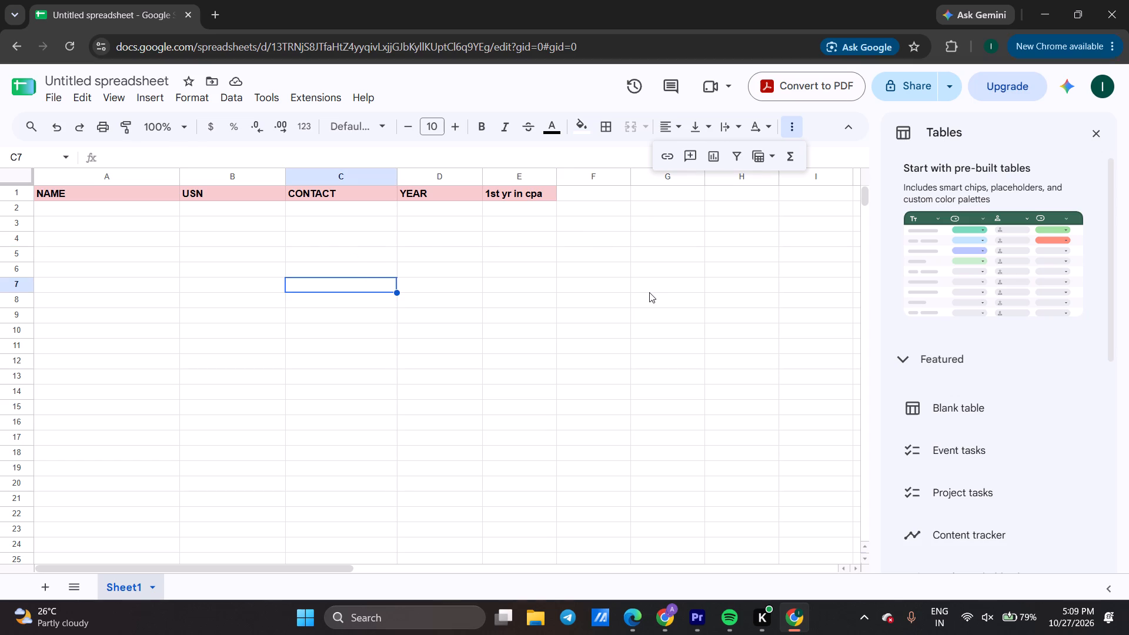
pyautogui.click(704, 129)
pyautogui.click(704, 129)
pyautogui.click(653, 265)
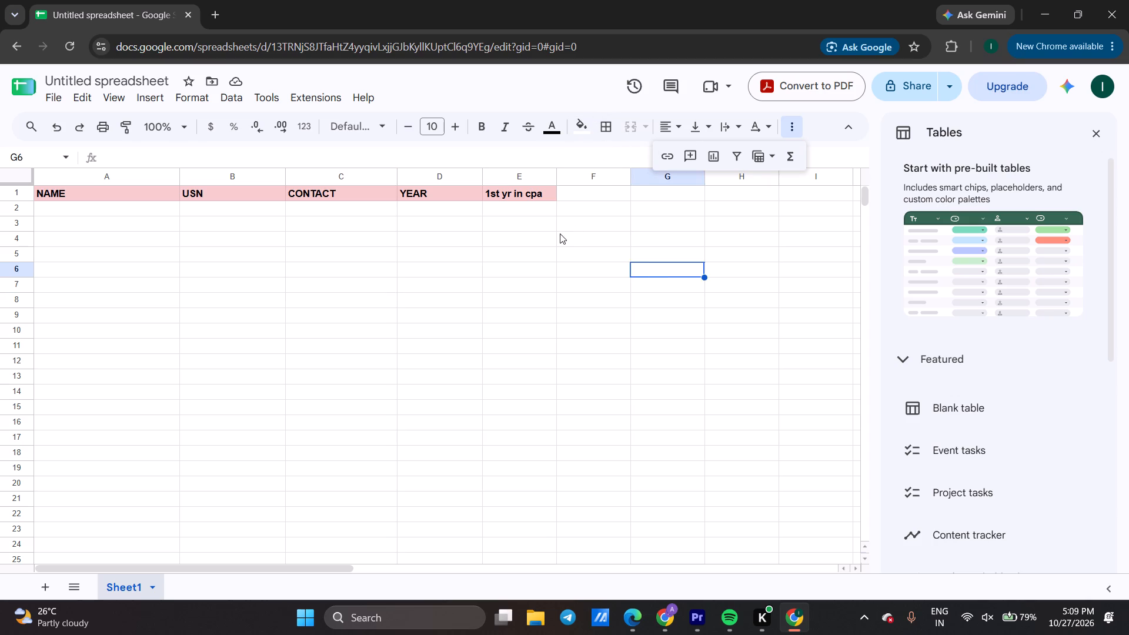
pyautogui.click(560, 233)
# In a new browser tab, search for "how to give drop down option of yes no in google sheet excal in a column".
pyautogui.click(225, 10)
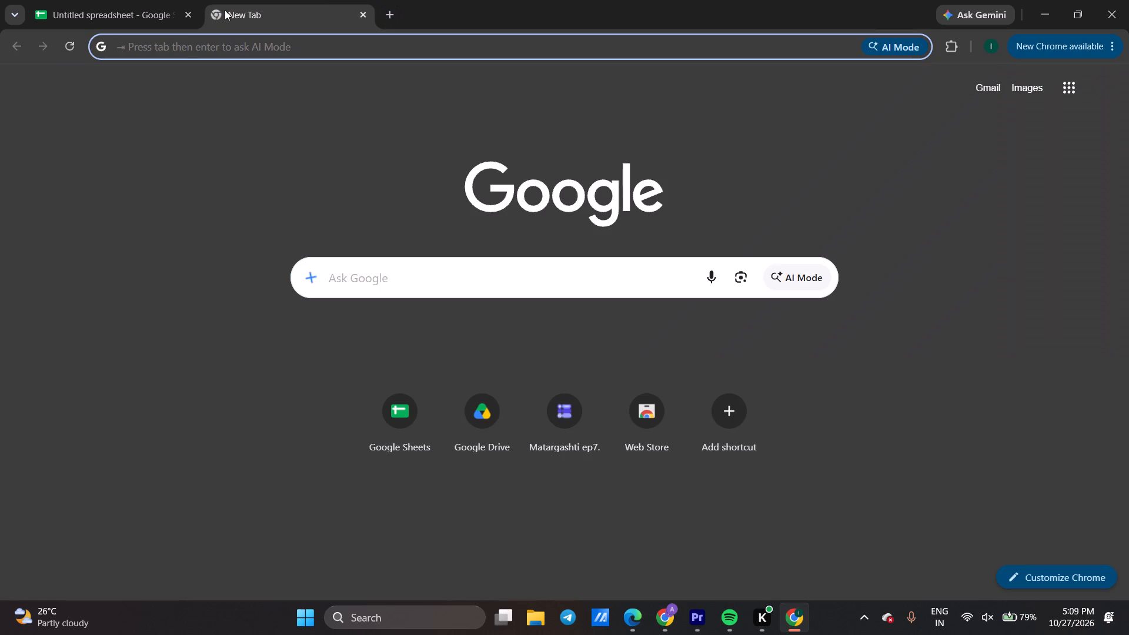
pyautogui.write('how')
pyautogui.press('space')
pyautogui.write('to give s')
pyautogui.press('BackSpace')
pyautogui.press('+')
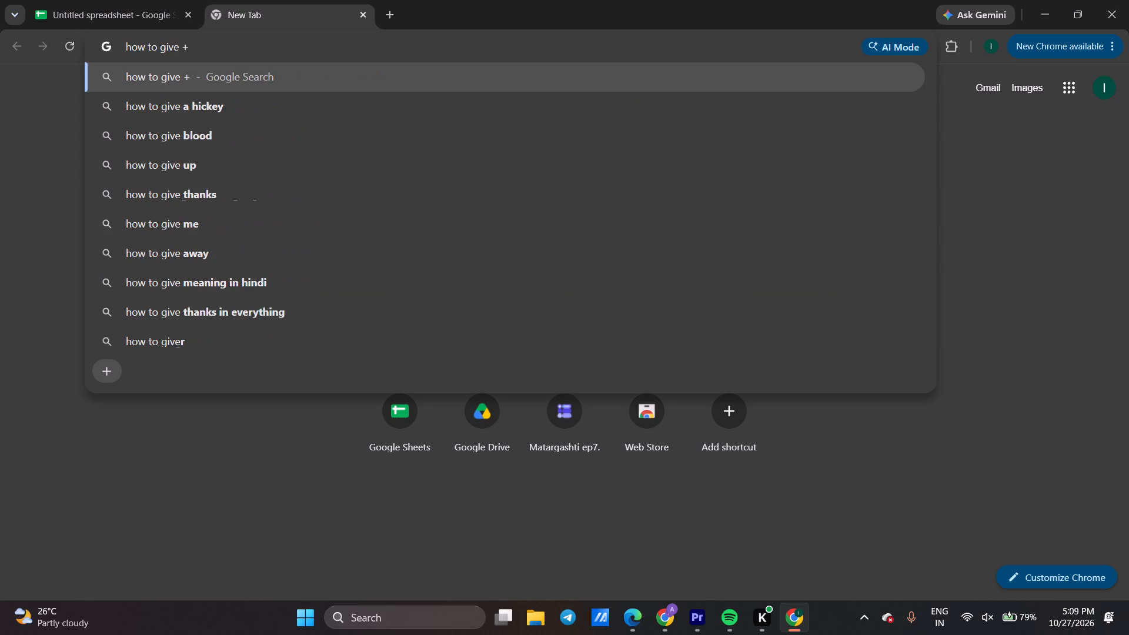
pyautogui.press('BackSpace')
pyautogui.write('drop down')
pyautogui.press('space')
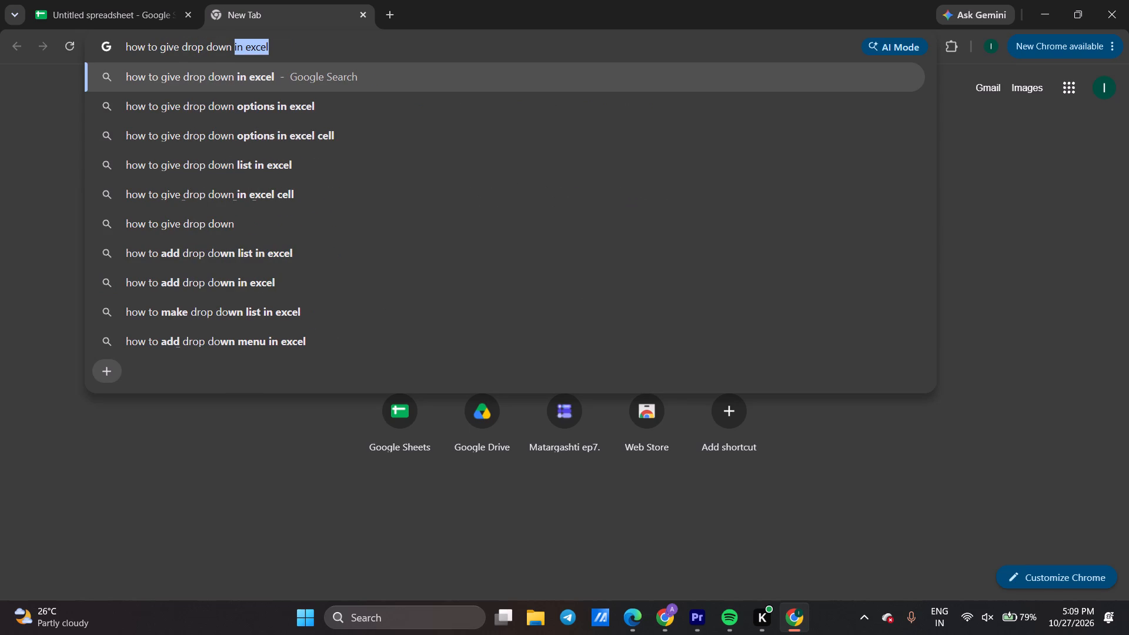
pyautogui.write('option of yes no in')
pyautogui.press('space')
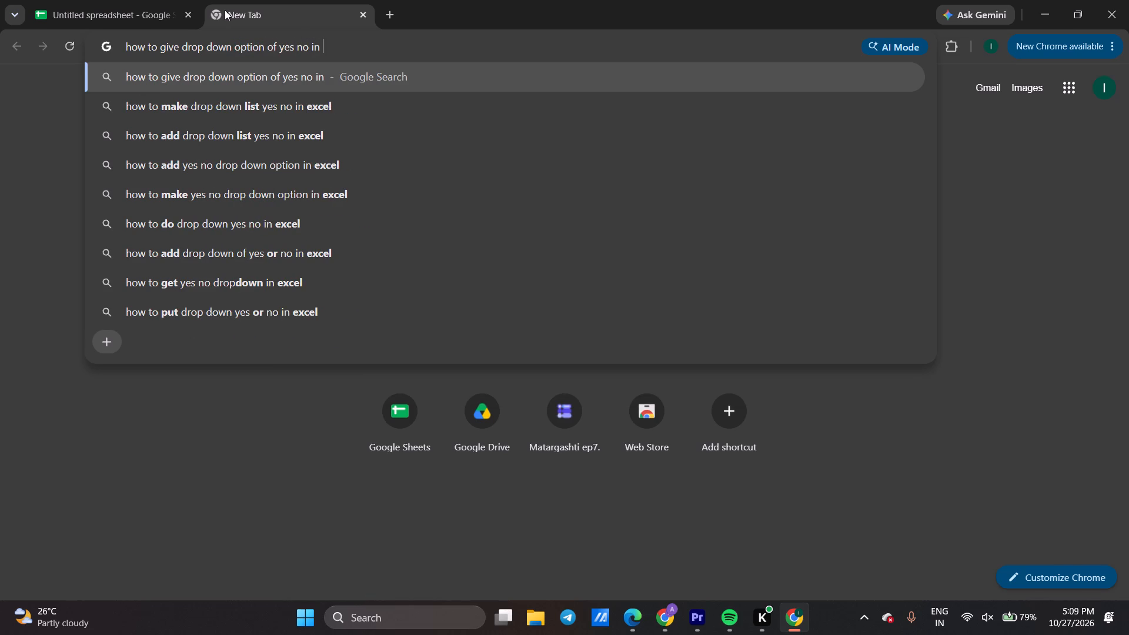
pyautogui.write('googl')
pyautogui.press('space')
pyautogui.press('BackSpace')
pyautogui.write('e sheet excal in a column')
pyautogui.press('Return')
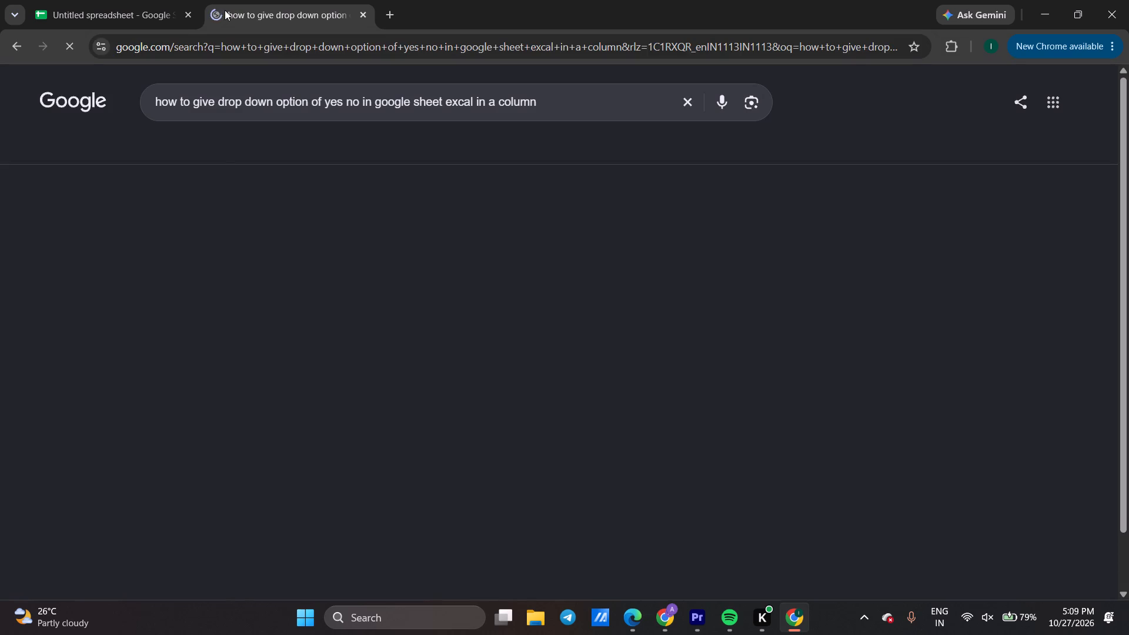
# Read the overview's instructions for adding a Yes/No drop-down in Google Sheets, covering both the @ preset and data validation methods.
pyautogui.scroll(-1, 346, 322)
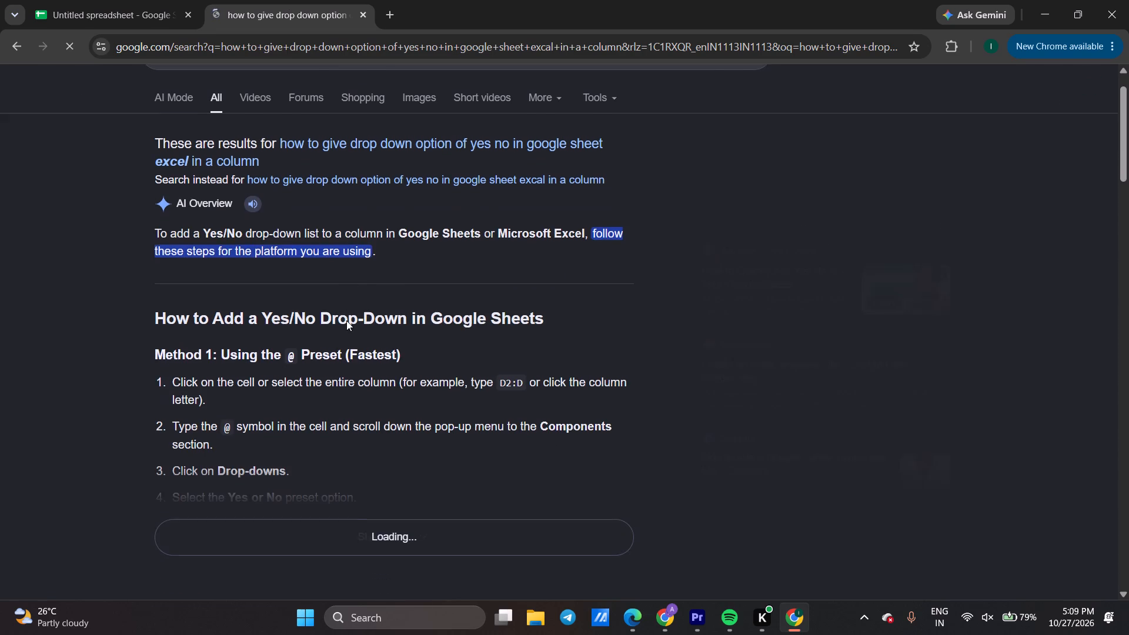
pyautogui.click(340, 510)
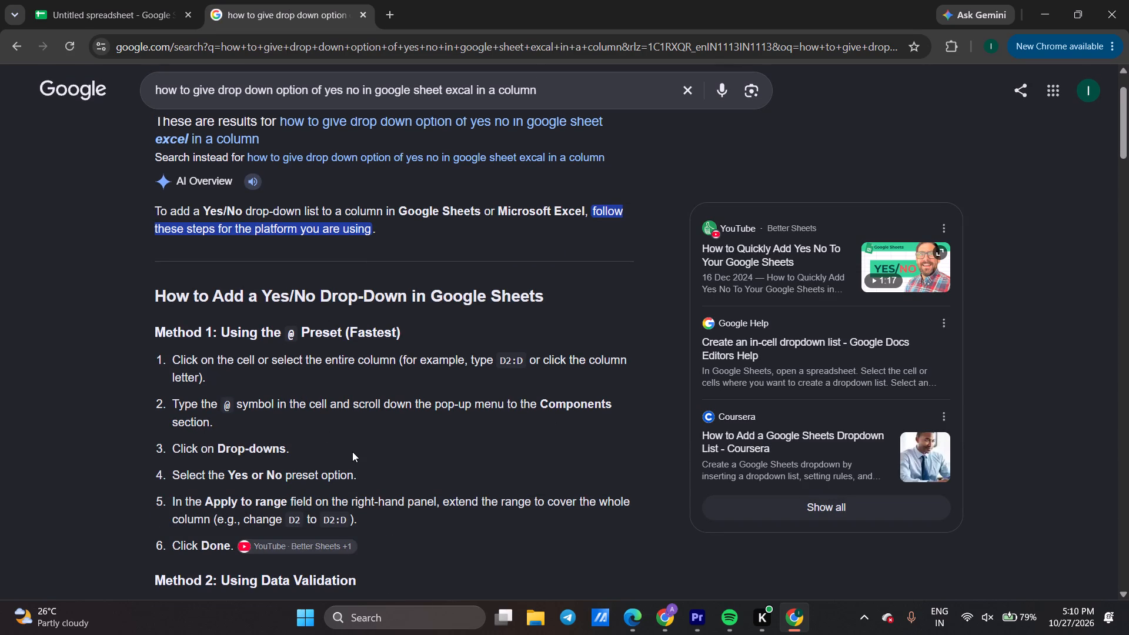
pyautogui.scroll(-1, 352, 452)
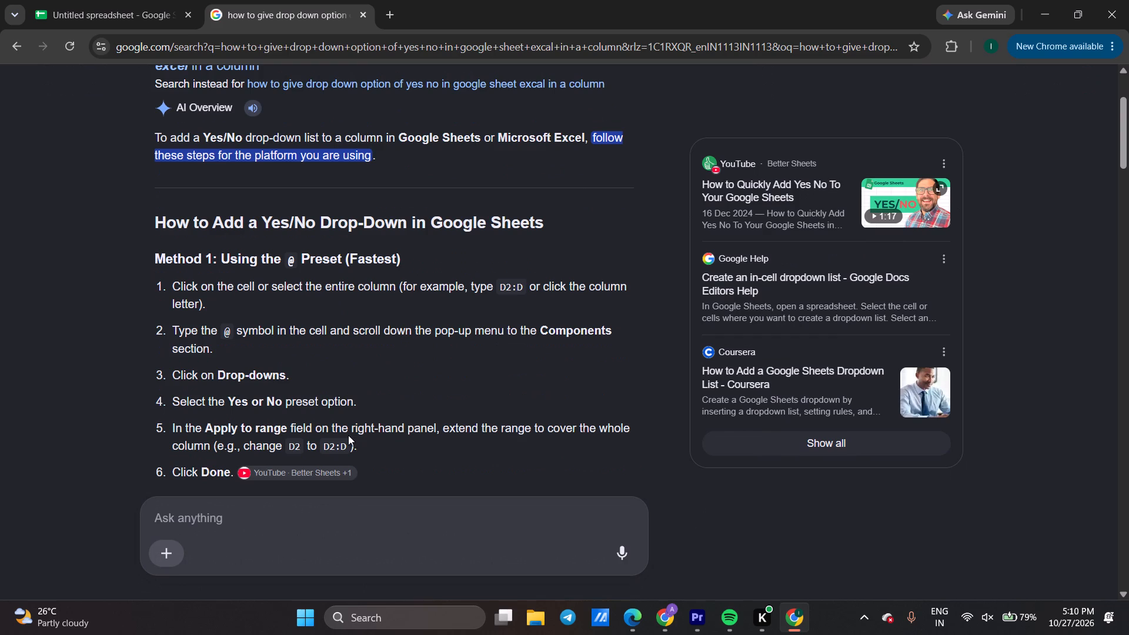
pyautogui.scroll(-3, 385, 336)
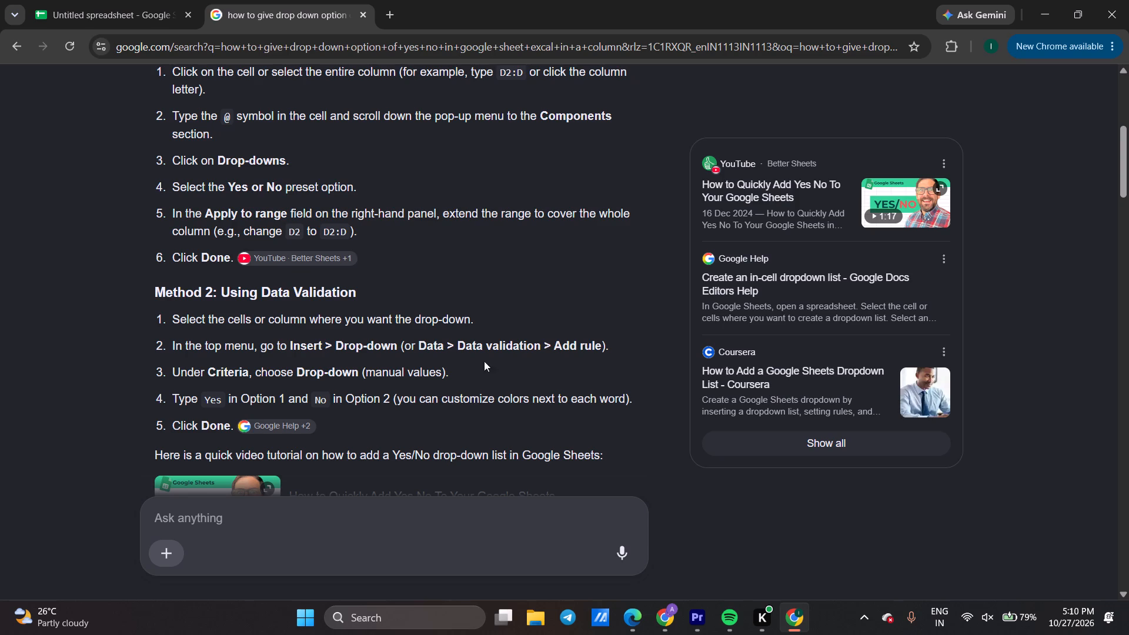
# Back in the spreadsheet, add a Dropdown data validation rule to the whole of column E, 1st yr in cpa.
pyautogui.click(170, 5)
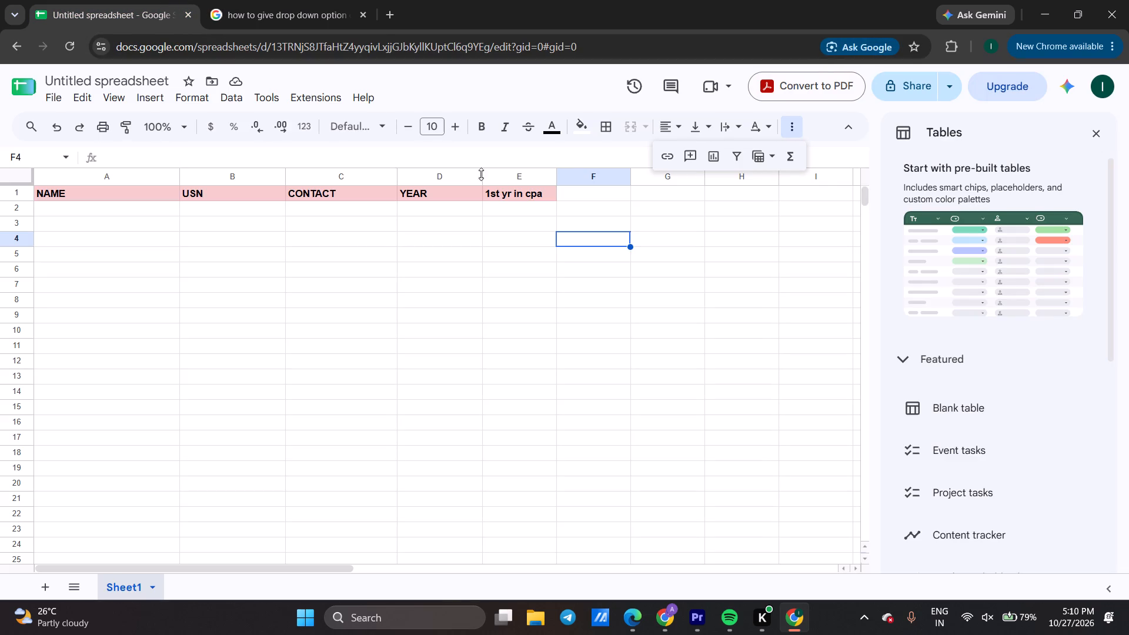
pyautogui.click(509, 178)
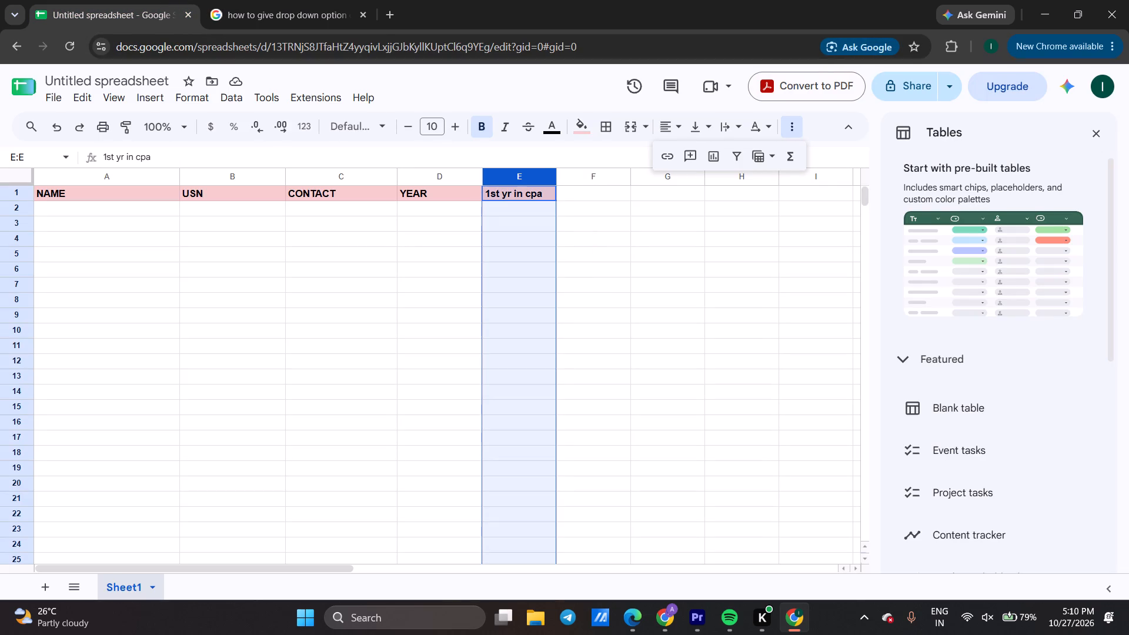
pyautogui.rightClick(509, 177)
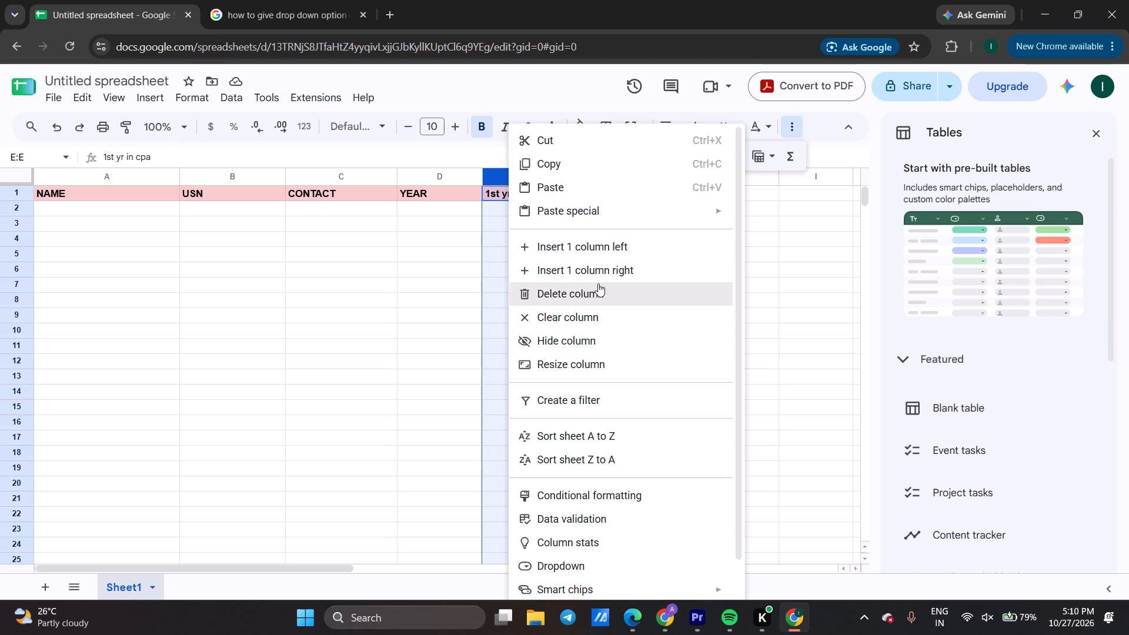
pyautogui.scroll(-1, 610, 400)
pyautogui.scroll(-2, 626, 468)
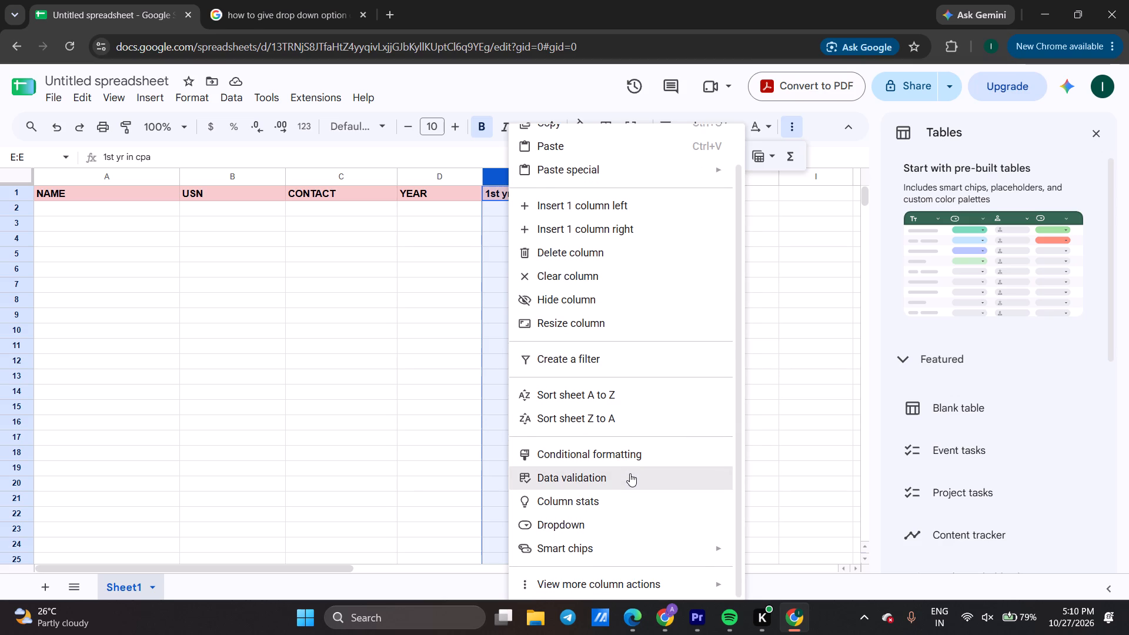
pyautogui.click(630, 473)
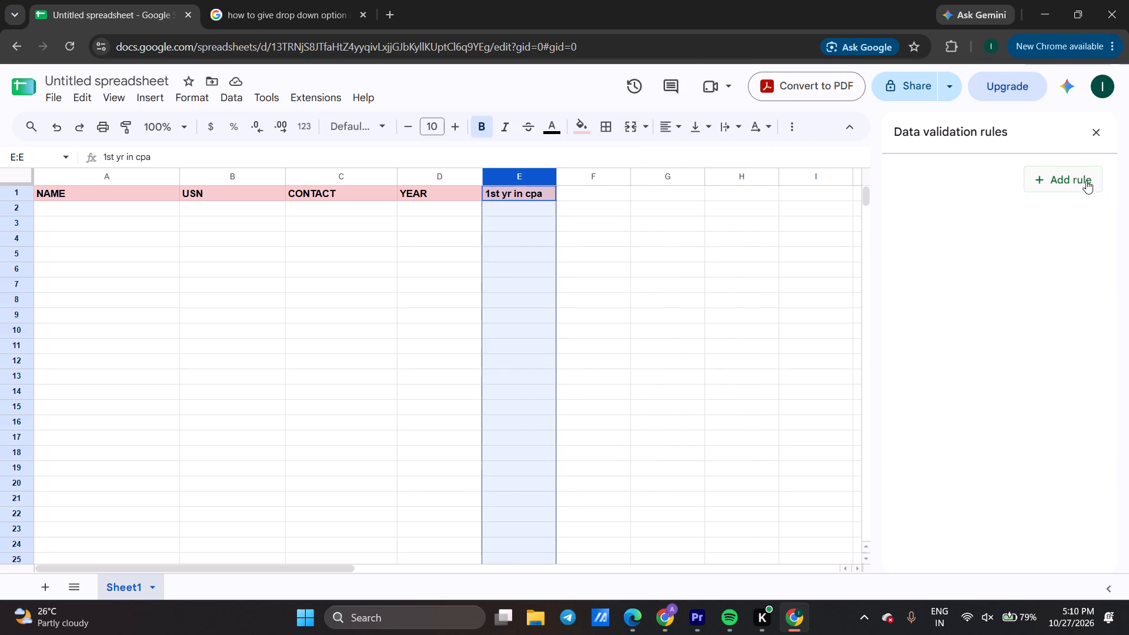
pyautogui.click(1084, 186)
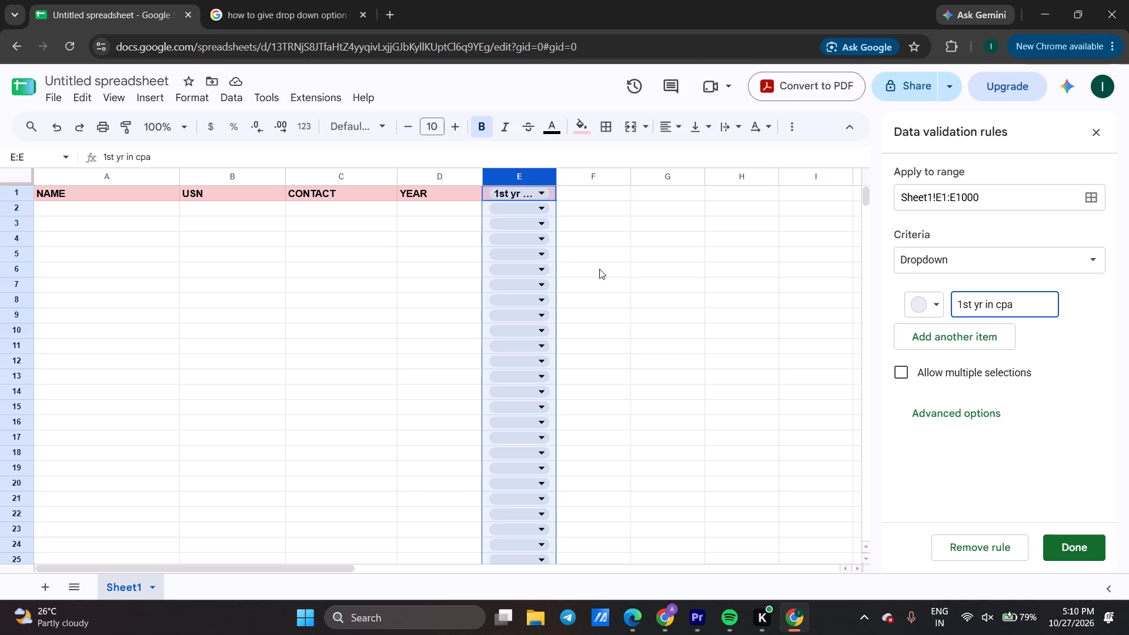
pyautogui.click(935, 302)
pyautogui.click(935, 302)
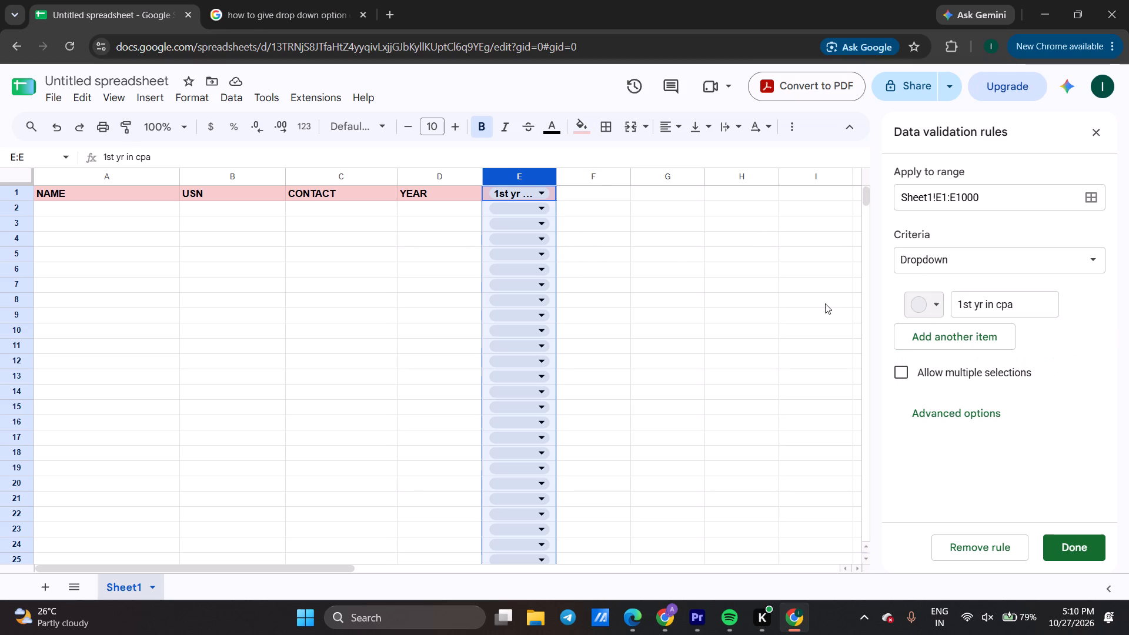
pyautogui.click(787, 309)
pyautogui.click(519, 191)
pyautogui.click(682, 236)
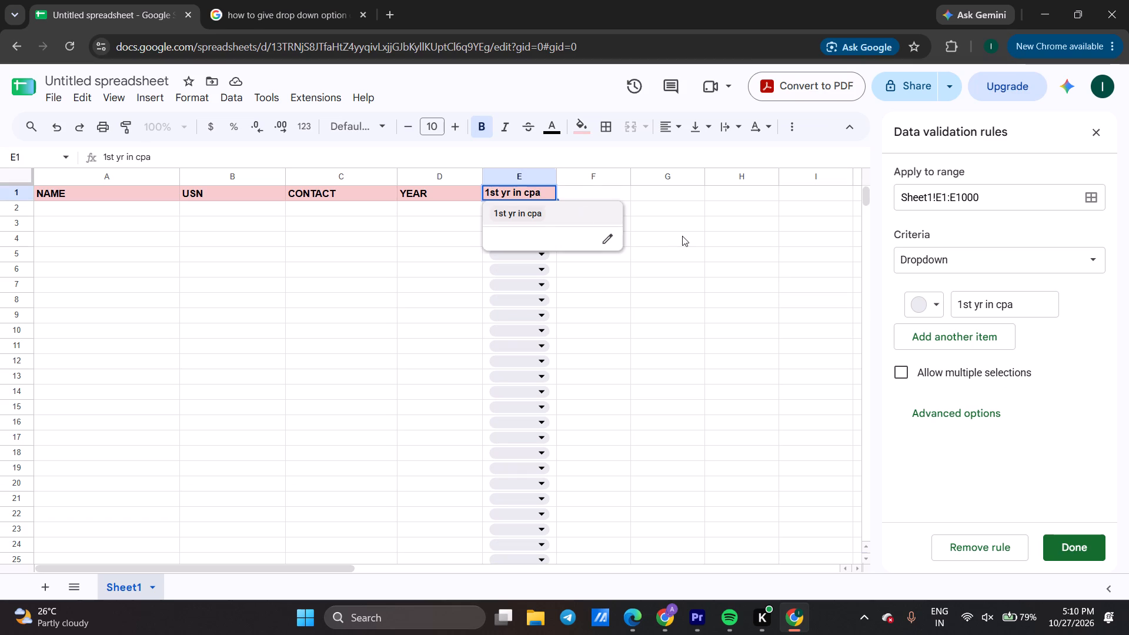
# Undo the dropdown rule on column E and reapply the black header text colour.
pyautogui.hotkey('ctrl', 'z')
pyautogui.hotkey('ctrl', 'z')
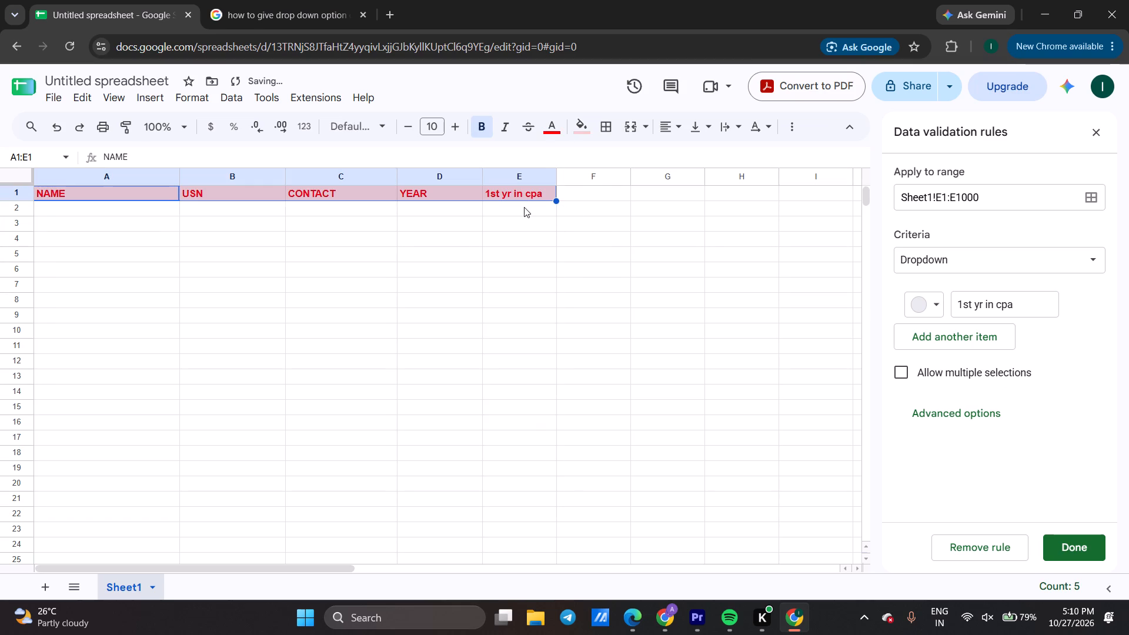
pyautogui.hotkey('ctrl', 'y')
# Add a Dropdown data validation rule to cells E2 to E26, below the 1st yr in cpa heading.
pyautogui.click(537, 260)
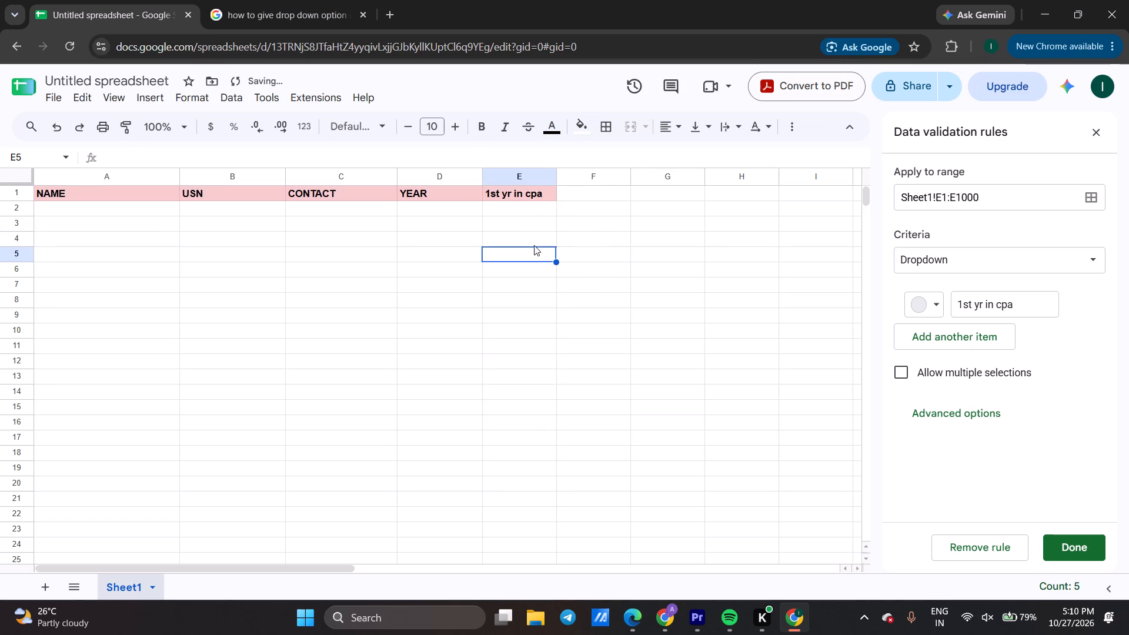
pyautogui.moveTo(518, 209); pyautogui.dragTo(530, 488)
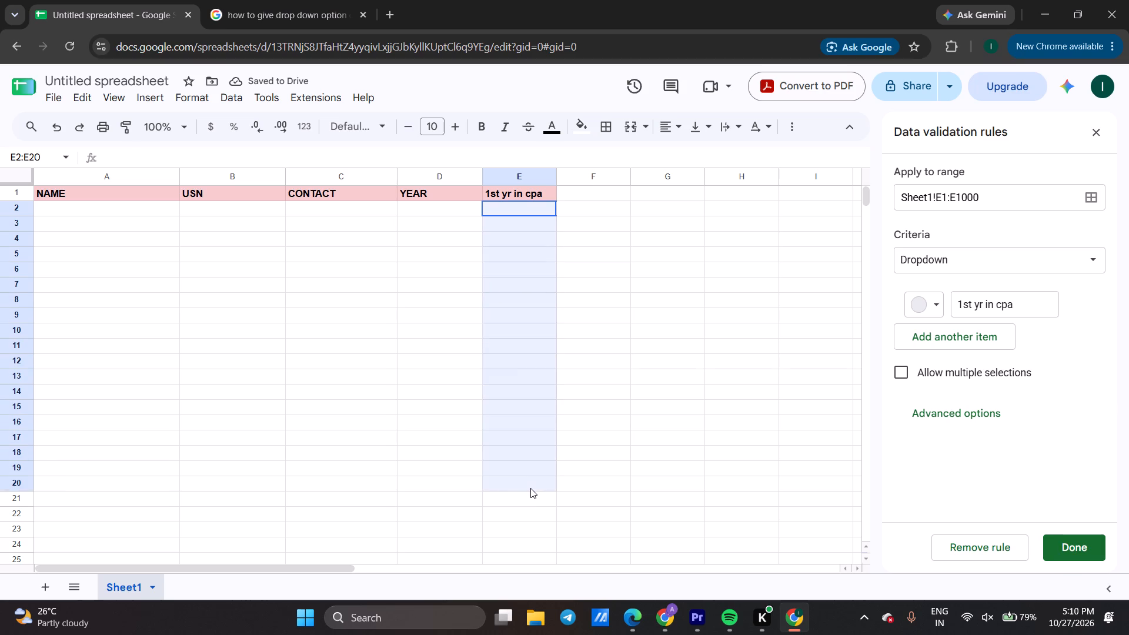
pyautogui.moveTo(530, 488); pyautogui.dragTo(543, 565)
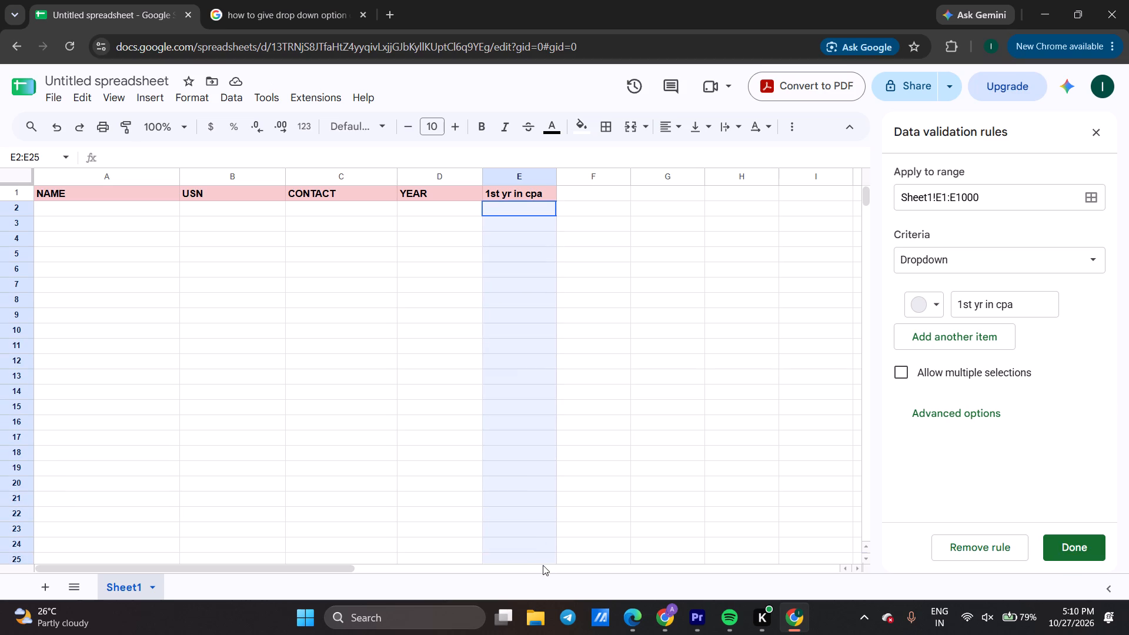
pyautogui.moveTo(543, 565); pyautogui.dragTo(499, 433)
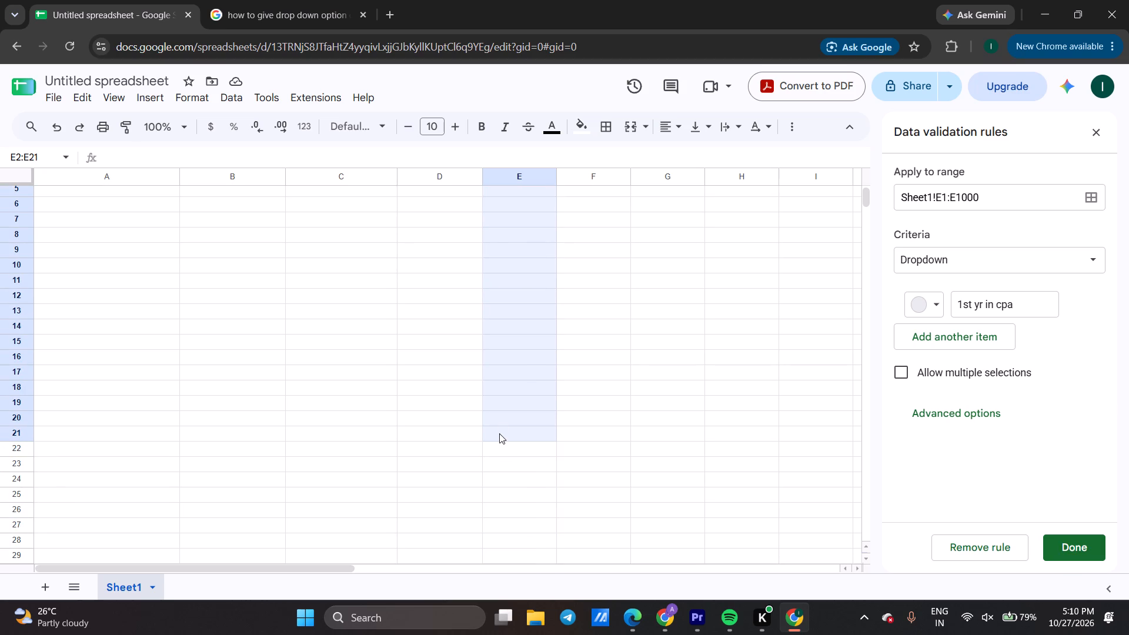
pyautogui.moveTo(499, 433); pyautogui.dragTo(523, 507)
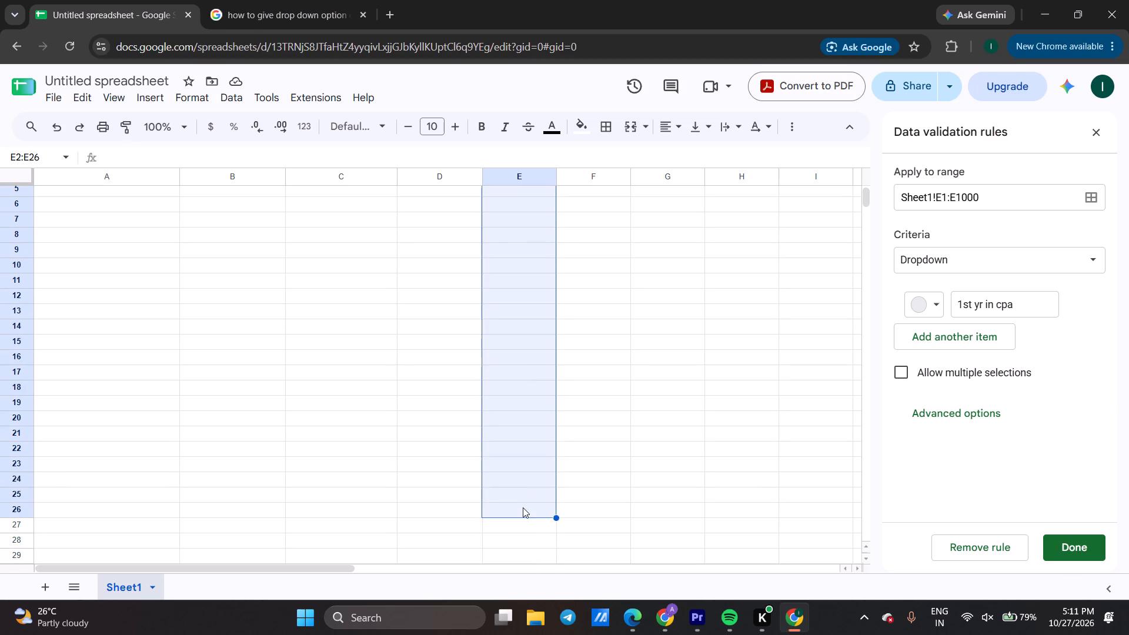
pyautogui.scroll(3, 427, 418)
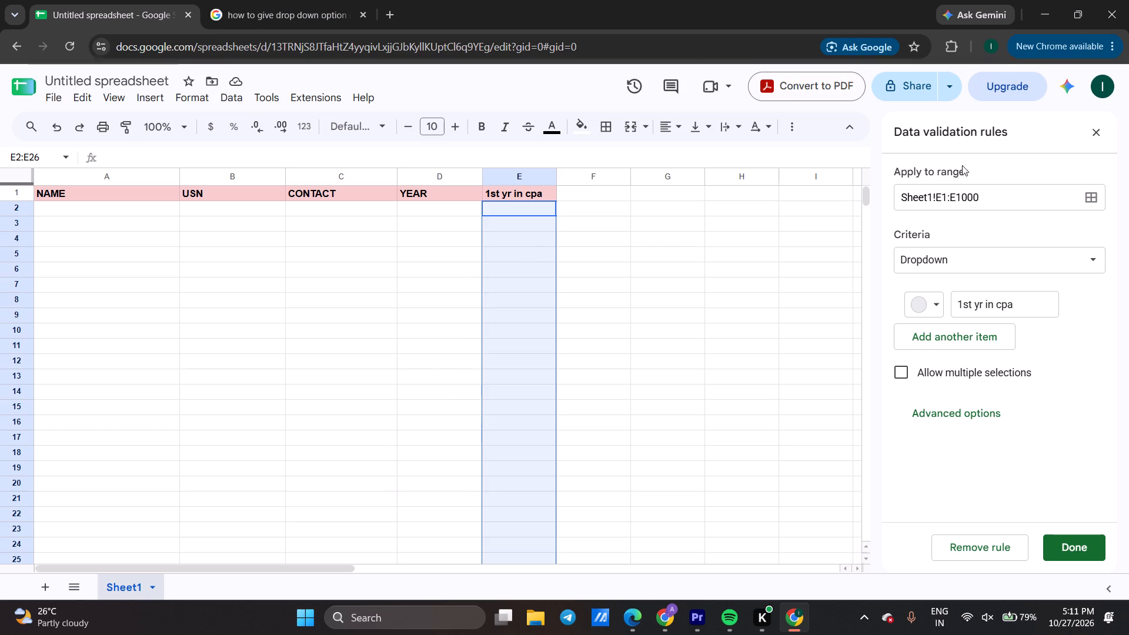
pyautogui.click(1020, 308)
pyautogui.moveTo(1018, 308); pyautogui.dragTo(936, 313)
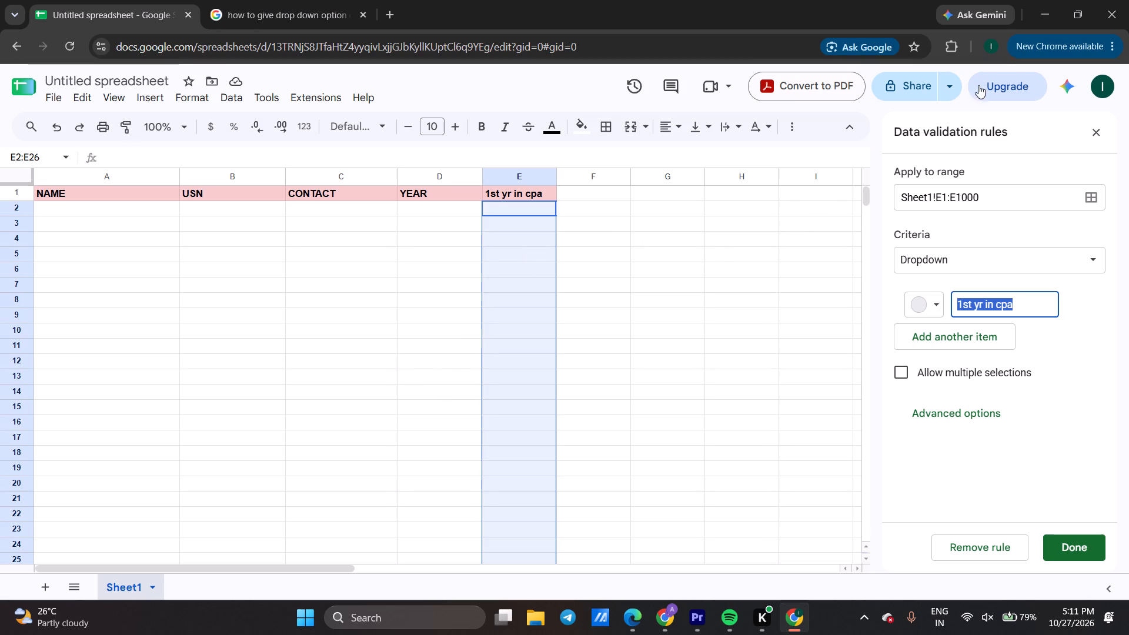
pyautogui.click(1097, 134)
pyautogui.rightClick(526, 244)
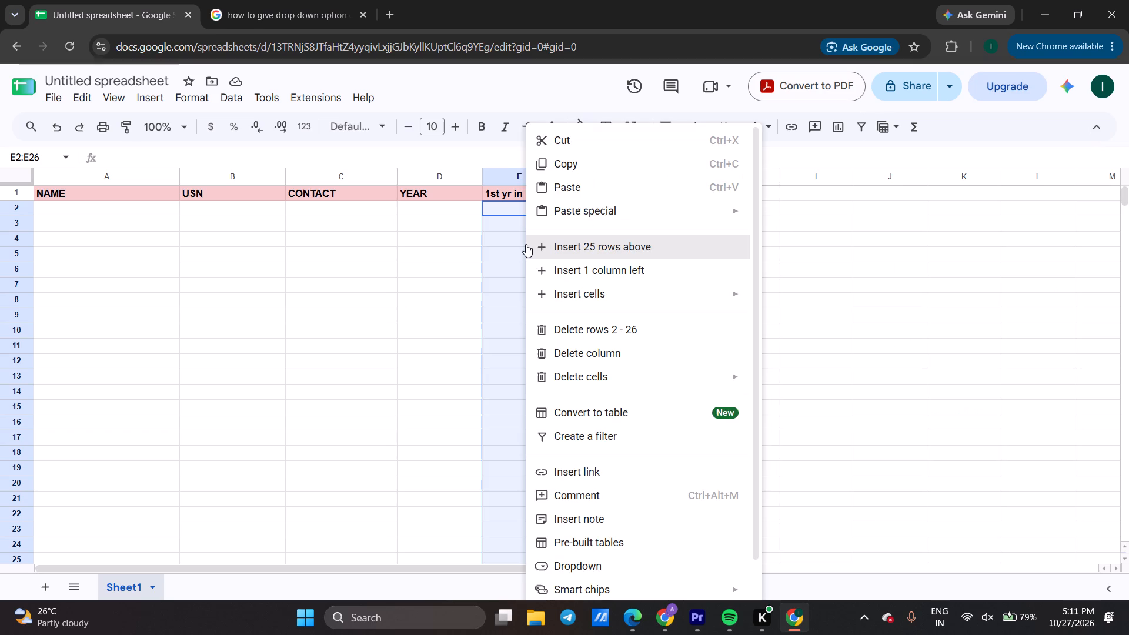
pyautogui.scroll(-3, 650, 546)
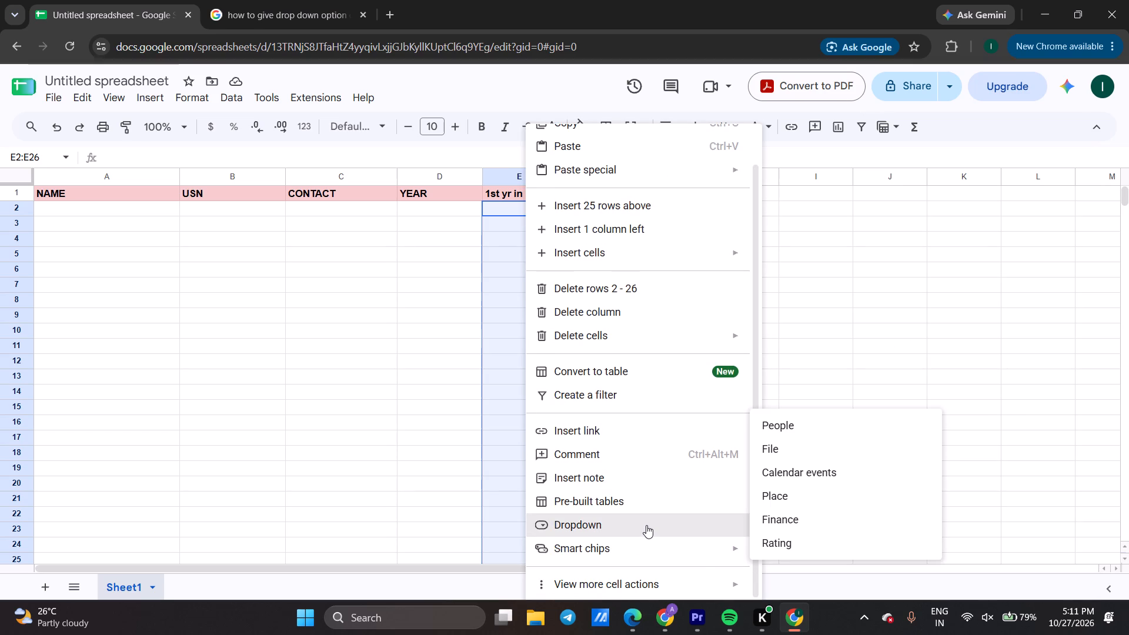
pyautogui.click(646, 525)
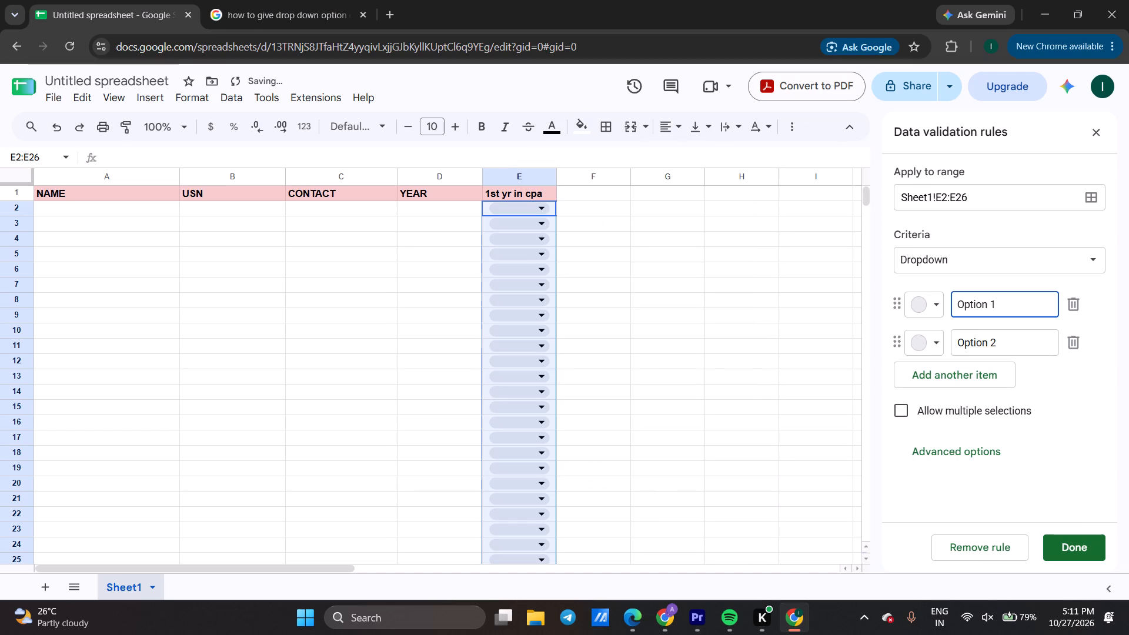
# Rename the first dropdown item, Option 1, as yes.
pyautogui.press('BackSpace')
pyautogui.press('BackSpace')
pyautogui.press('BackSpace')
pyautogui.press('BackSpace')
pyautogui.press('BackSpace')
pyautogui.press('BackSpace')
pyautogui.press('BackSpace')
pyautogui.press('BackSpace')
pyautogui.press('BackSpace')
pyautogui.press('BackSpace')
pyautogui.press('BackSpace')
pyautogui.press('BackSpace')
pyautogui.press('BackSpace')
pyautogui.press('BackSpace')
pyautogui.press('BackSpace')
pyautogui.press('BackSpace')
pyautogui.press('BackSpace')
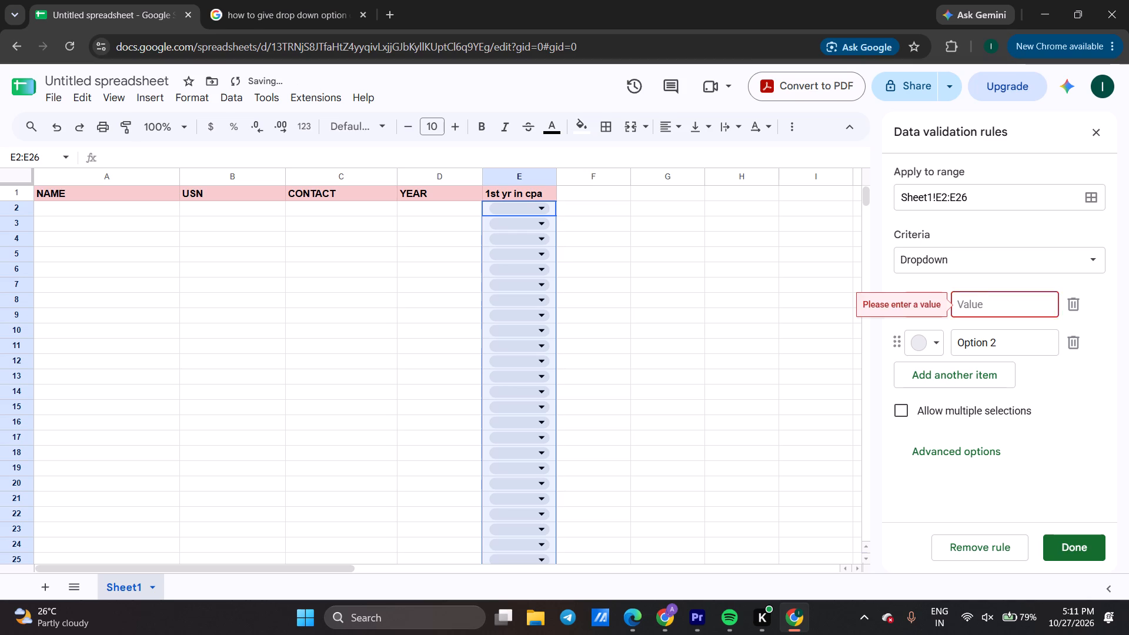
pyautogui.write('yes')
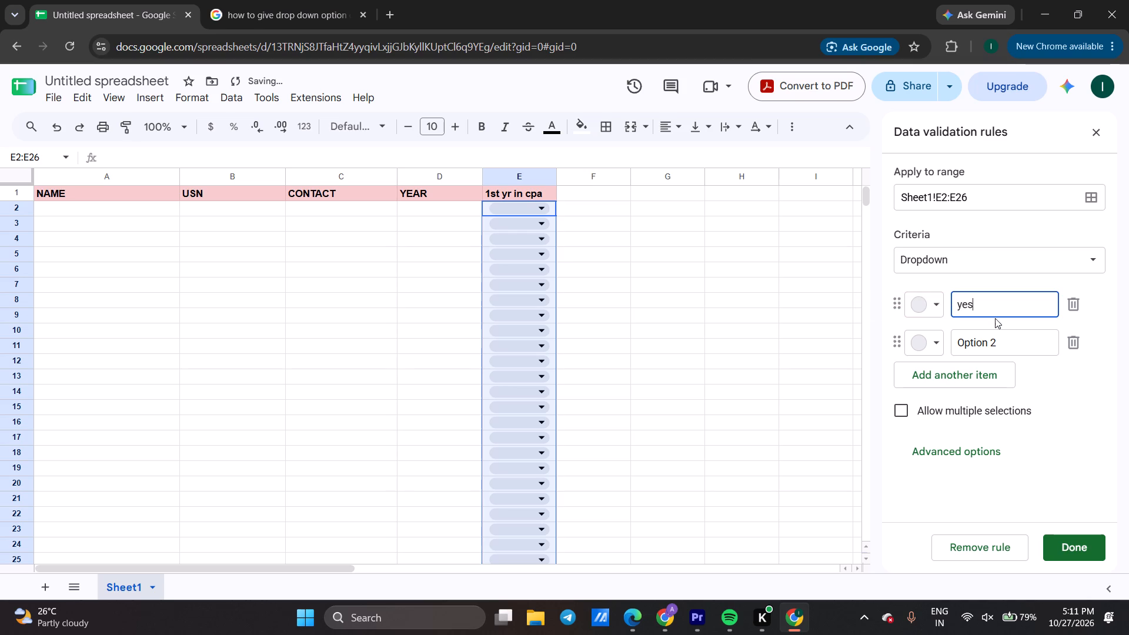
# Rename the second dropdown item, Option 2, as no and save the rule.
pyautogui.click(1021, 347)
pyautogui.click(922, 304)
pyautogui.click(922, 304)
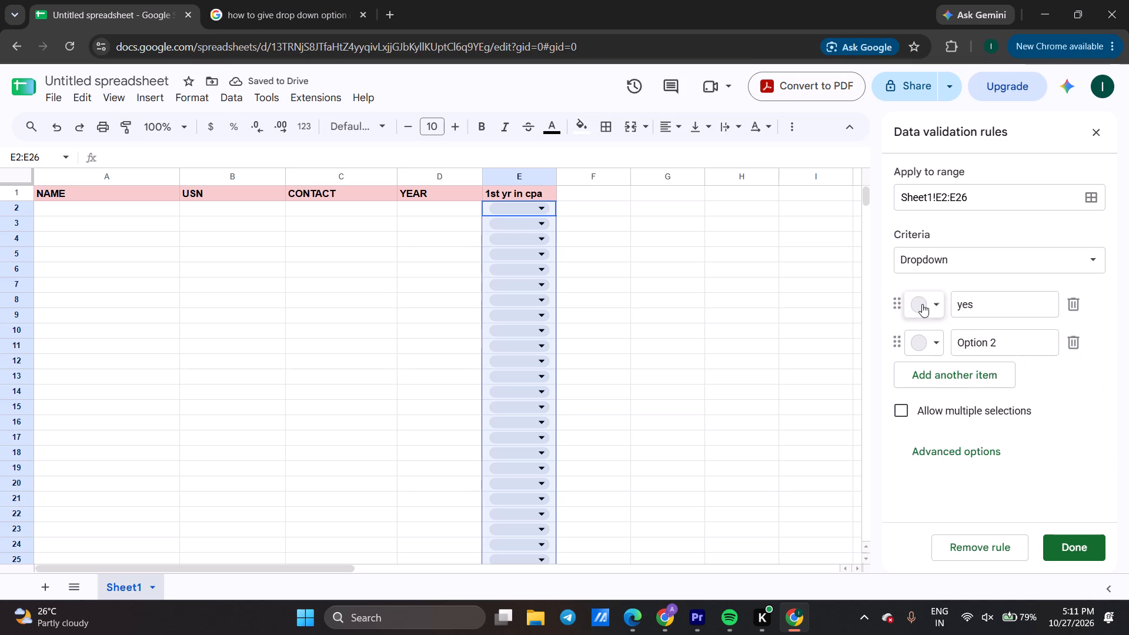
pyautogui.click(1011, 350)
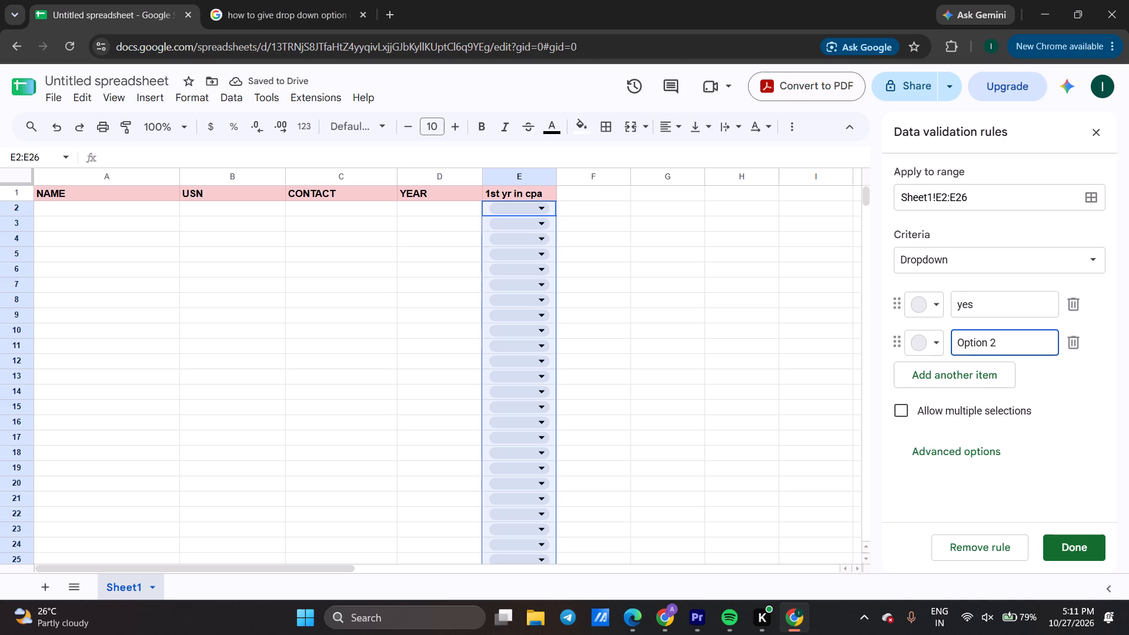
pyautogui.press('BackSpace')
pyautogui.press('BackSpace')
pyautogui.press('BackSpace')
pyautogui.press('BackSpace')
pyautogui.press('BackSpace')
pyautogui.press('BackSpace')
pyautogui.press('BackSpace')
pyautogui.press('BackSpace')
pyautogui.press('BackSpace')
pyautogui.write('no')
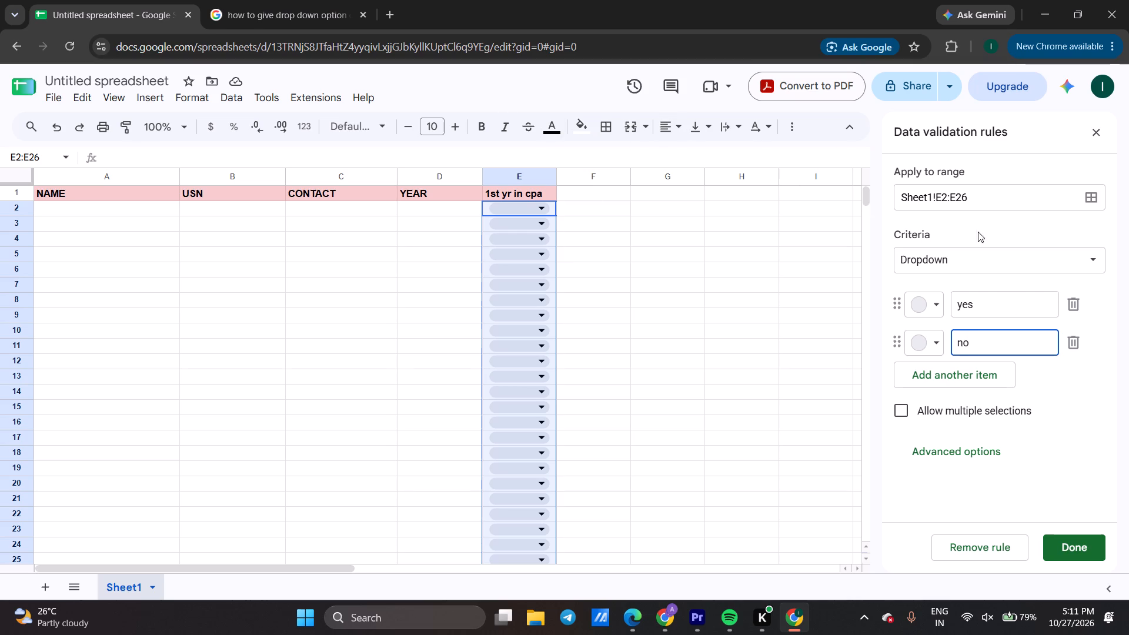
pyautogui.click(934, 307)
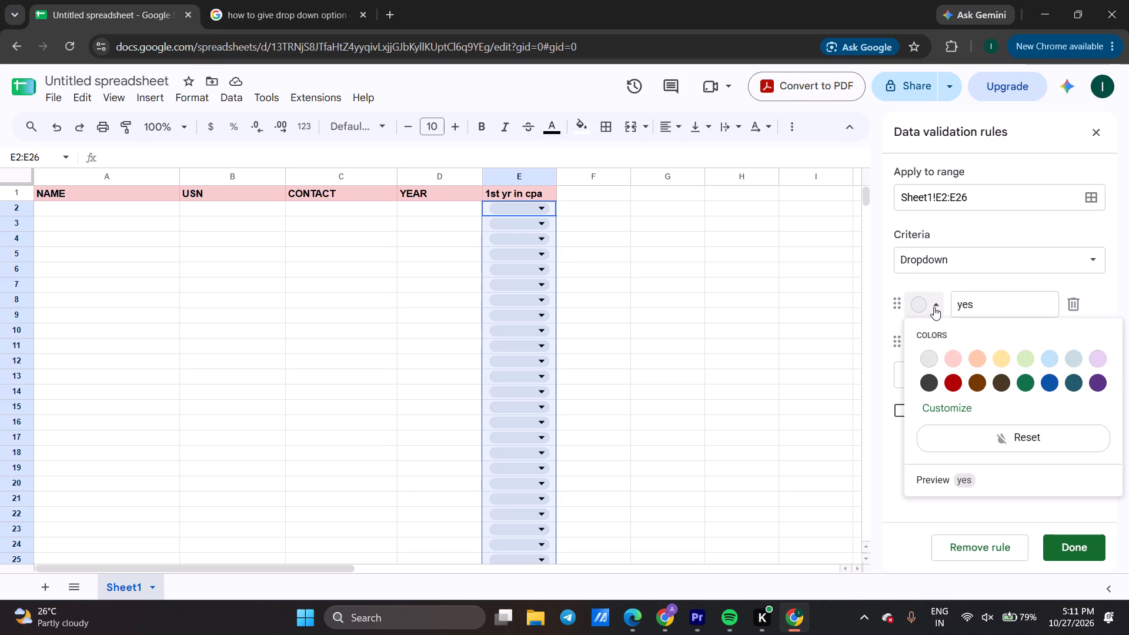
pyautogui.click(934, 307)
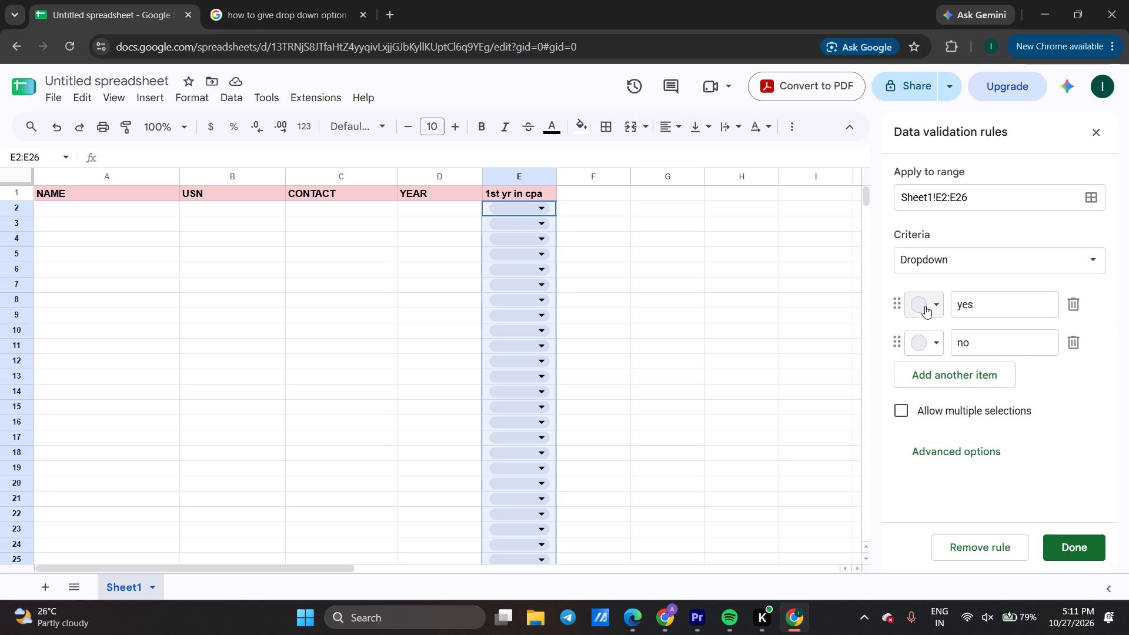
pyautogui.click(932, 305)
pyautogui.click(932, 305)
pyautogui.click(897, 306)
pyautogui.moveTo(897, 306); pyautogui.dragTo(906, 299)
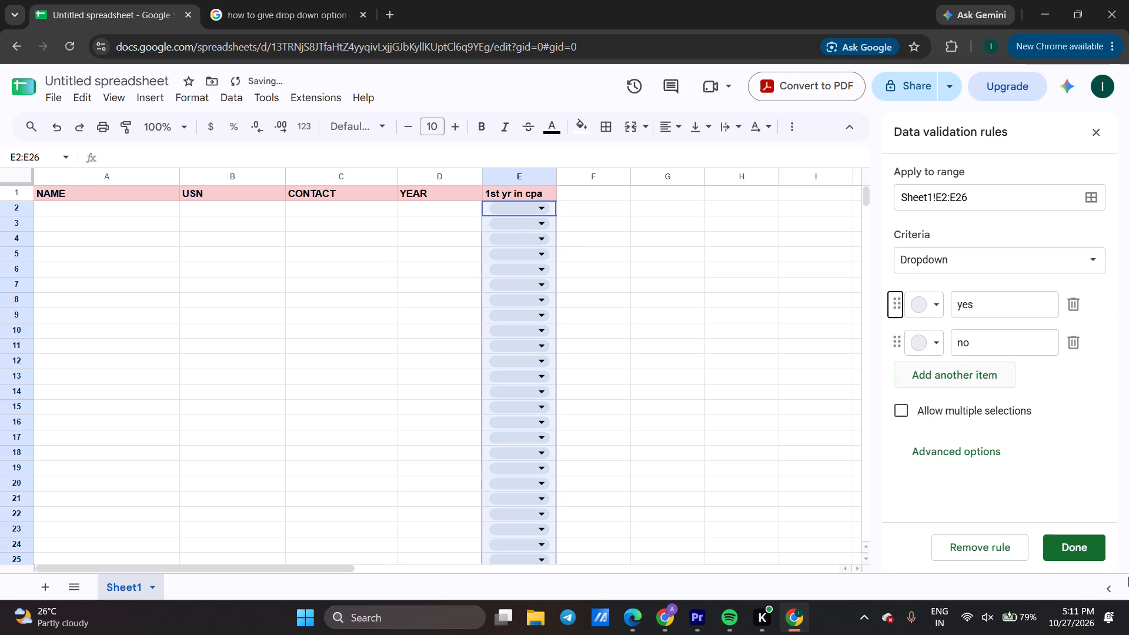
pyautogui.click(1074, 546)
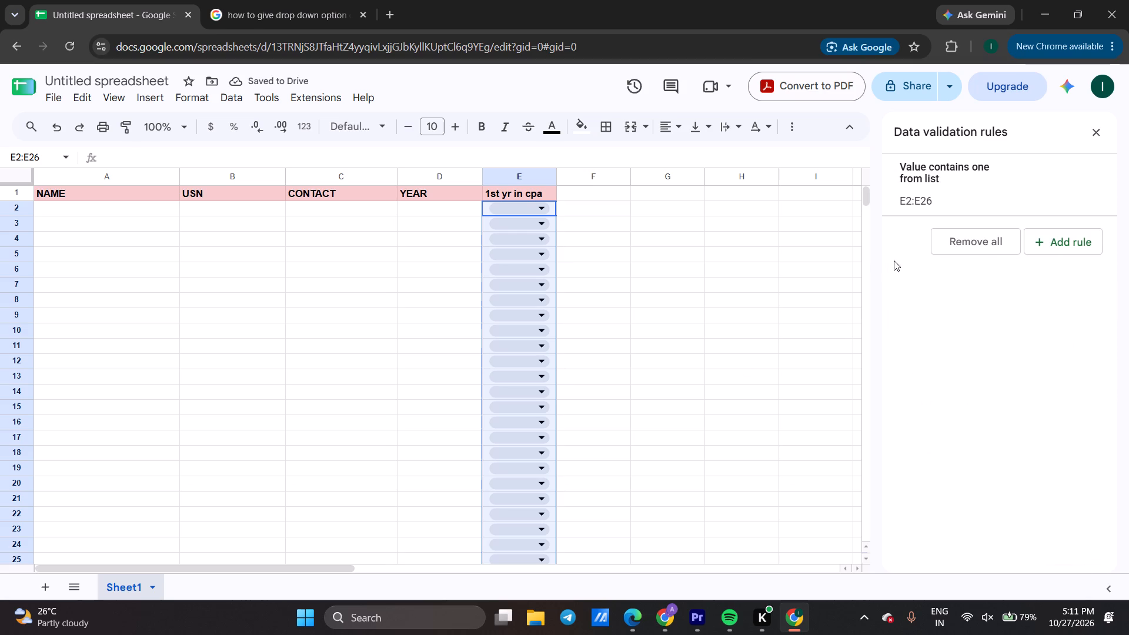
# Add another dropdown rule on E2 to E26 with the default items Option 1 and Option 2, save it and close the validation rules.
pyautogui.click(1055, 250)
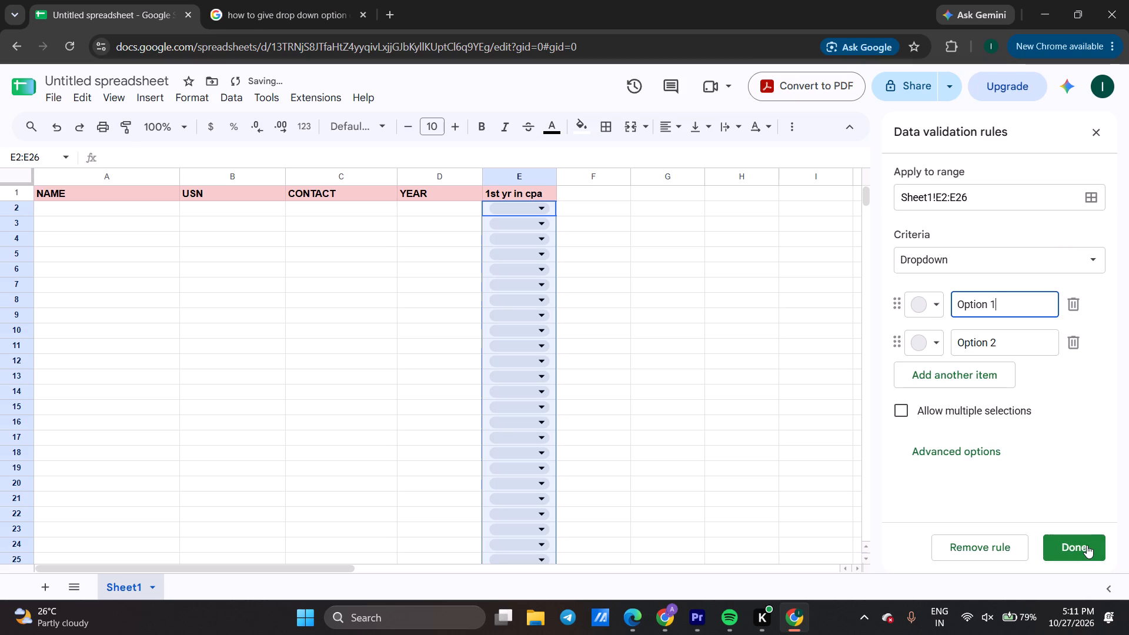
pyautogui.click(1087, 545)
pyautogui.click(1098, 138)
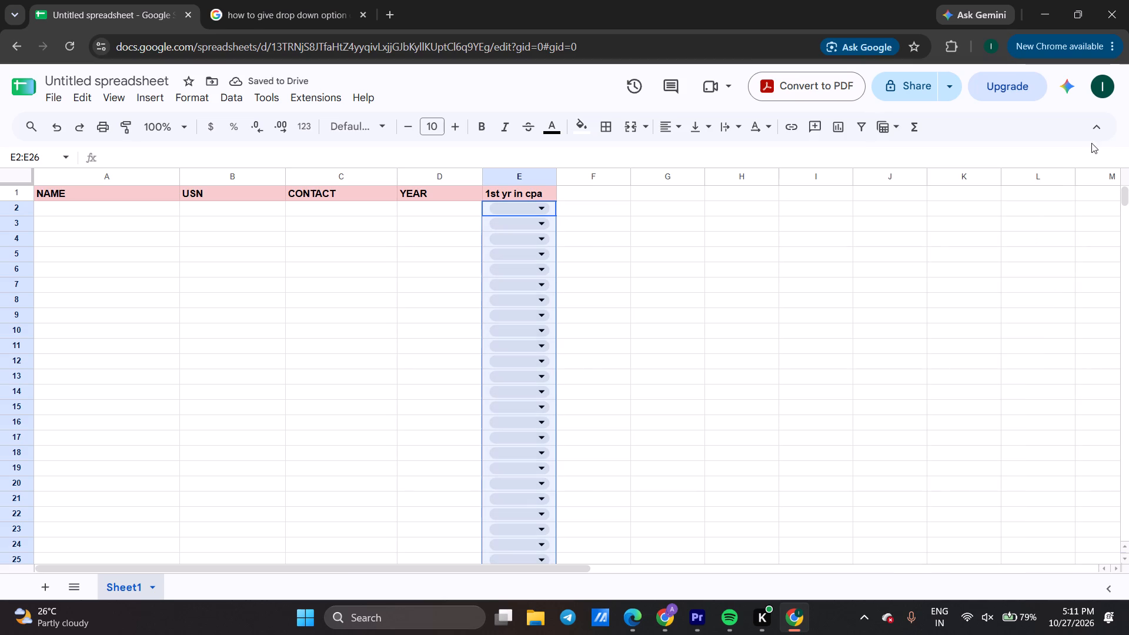
# Choose Option 1 from the dropdown in cell E2.
pyautogui.click(714, 375)
pyautogui.click(539, 208)
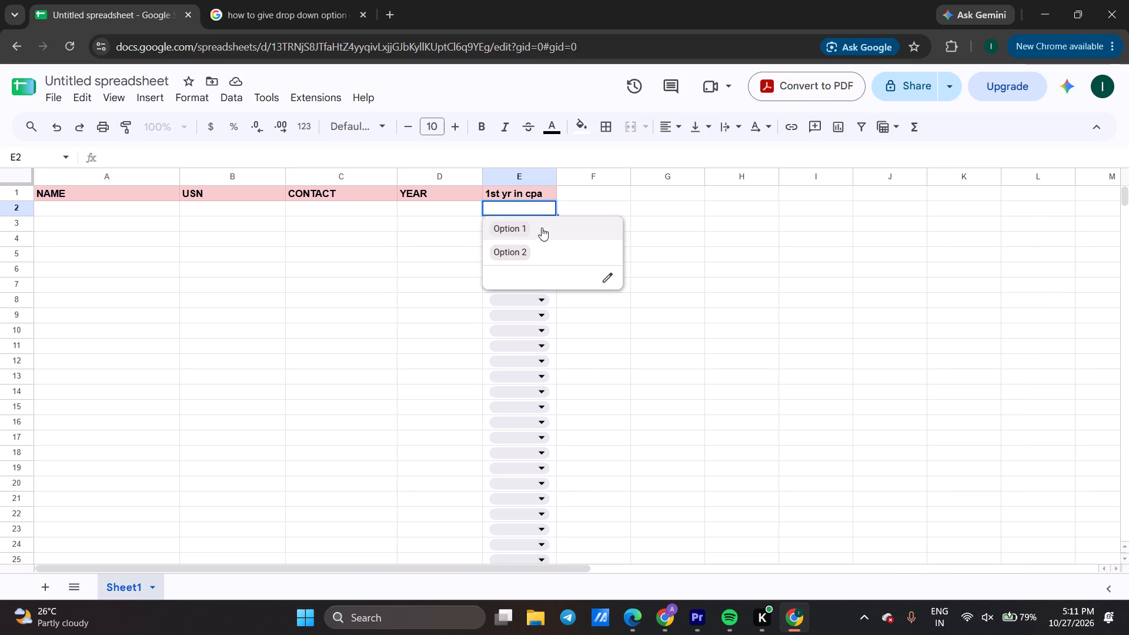
pyautogui.click(525, 226)
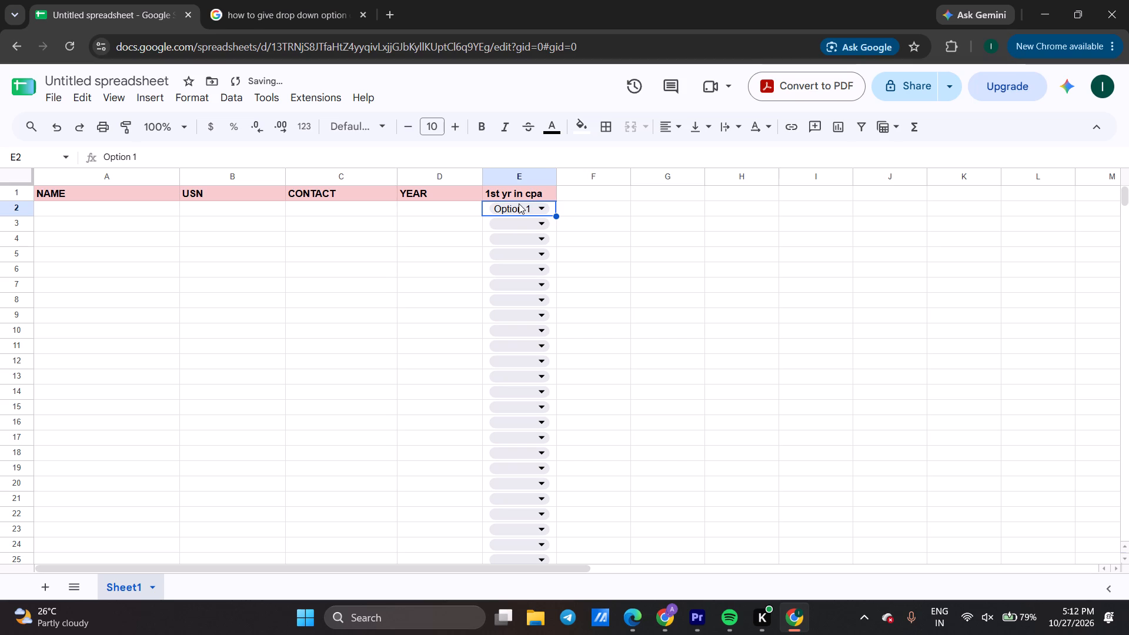
pyautogui.click(579, 237)
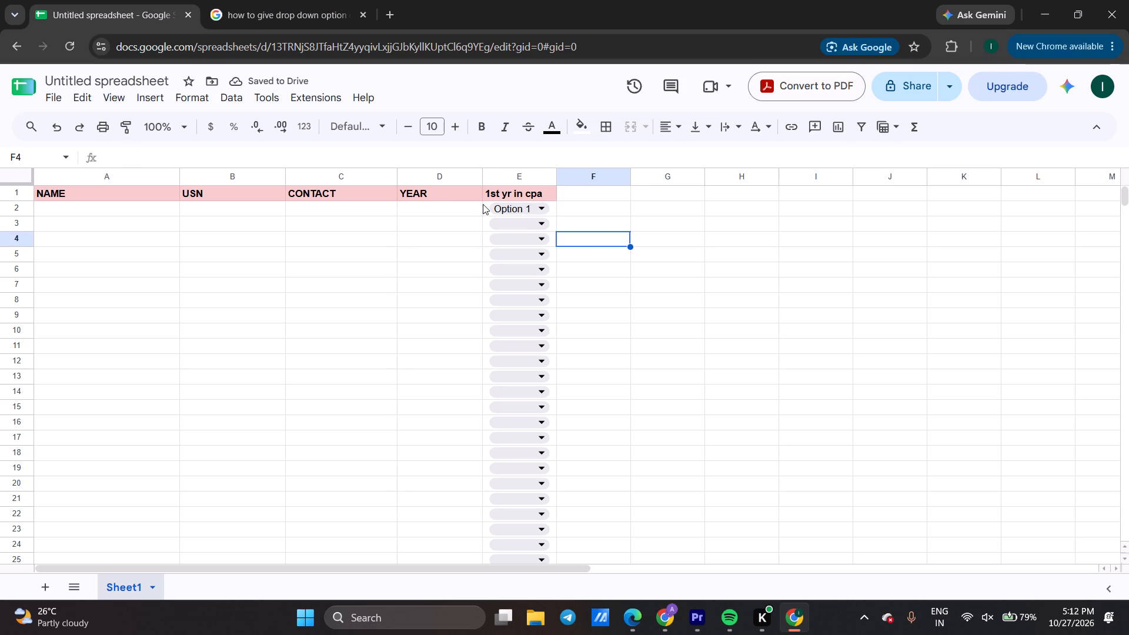
# Open the Dropdown rule for cells E2 to E26 again and rename its first item as yes.
pyautogui.moveTo(486, 206); pyautogui.dragTo(537, 584)
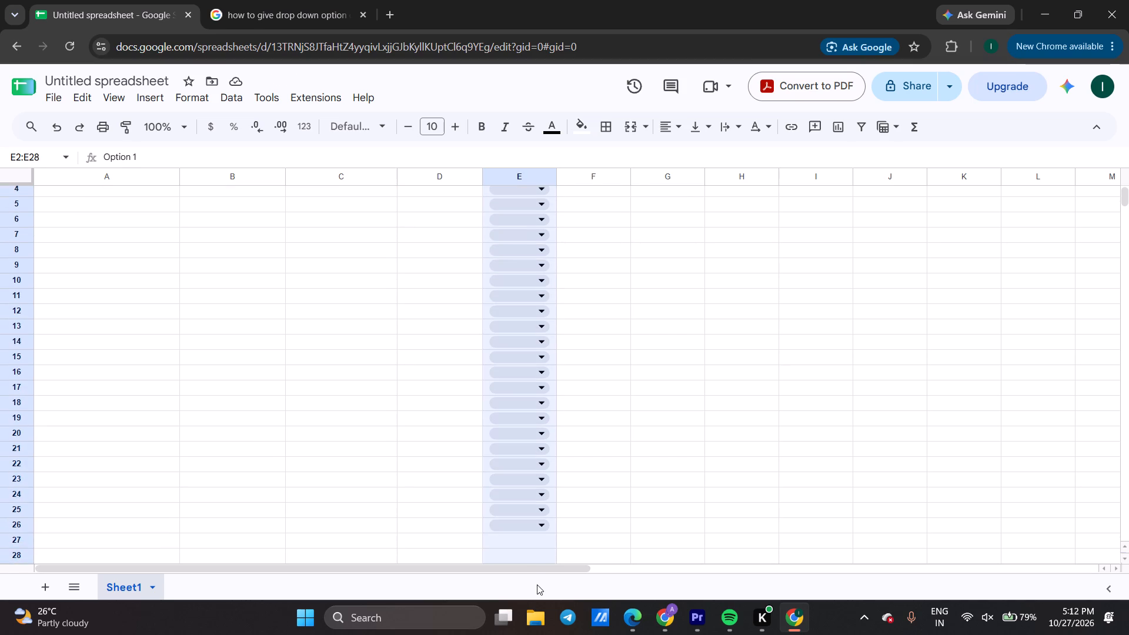
pyautogui.moveTo(537, 584); pyautogui.dragTo(536, 497)
pyautogui.scroll(2, 654, 339)
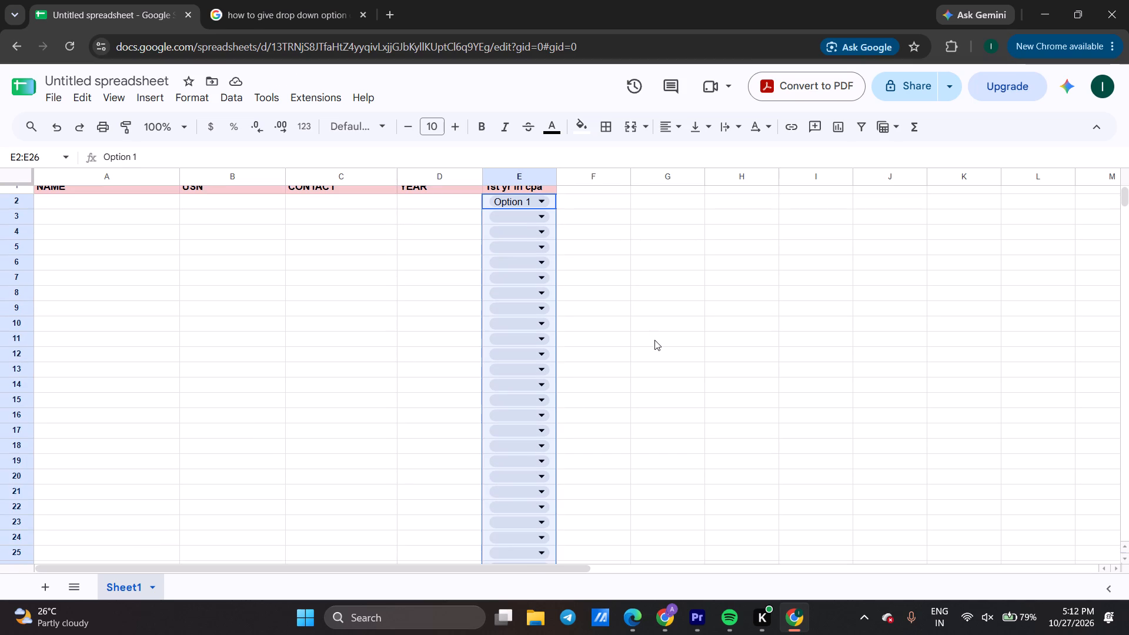
pyautogui.scroll(5, 654, 340)
pyautogui.rightClick(523, 228)
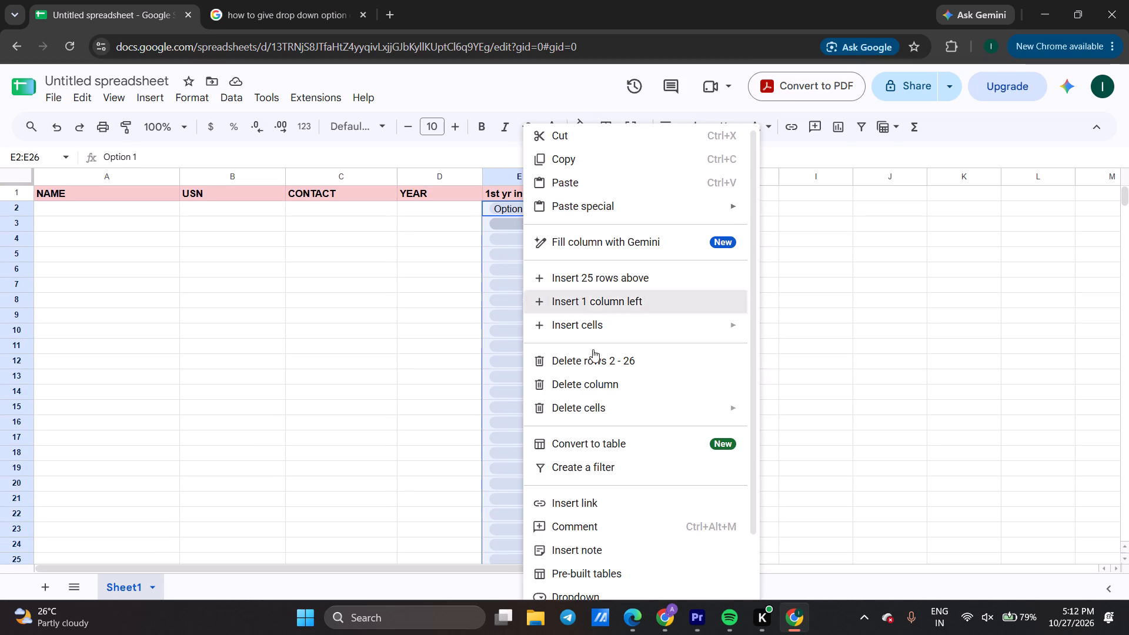
pyautogui.scroll(-1, 624, 550)
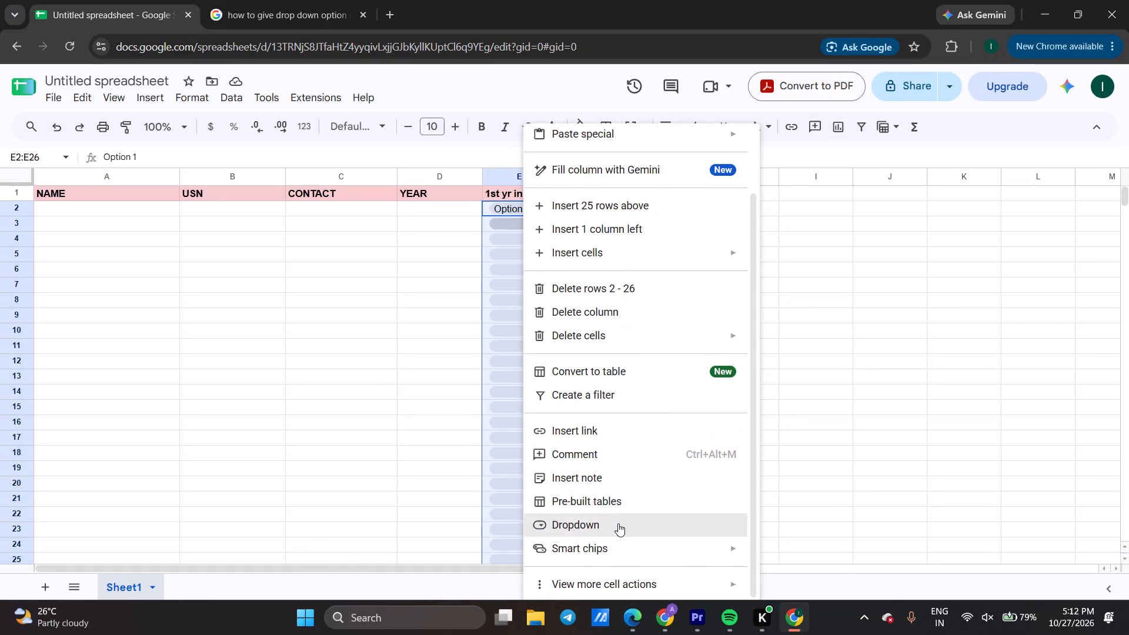
pyautogui.click(618, 523)
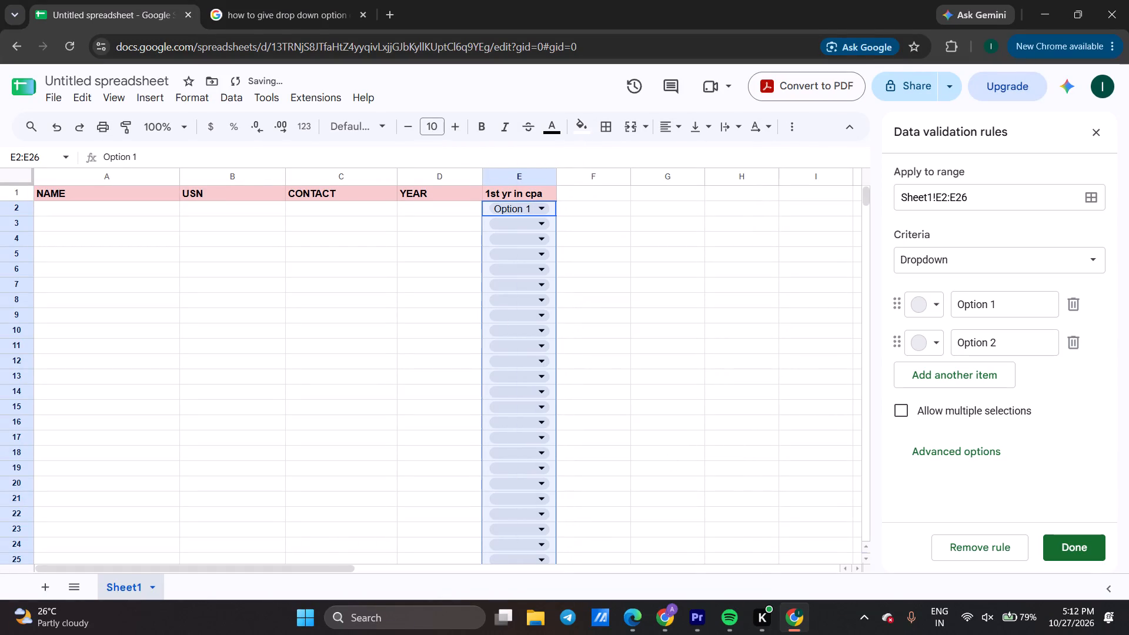
pyautogui.click(1005, 308)
pyautogui.moveTo(1002, 305); pyautogui.dragTo(917, 300)
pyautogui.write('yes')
pyautogui.click(990, 260)
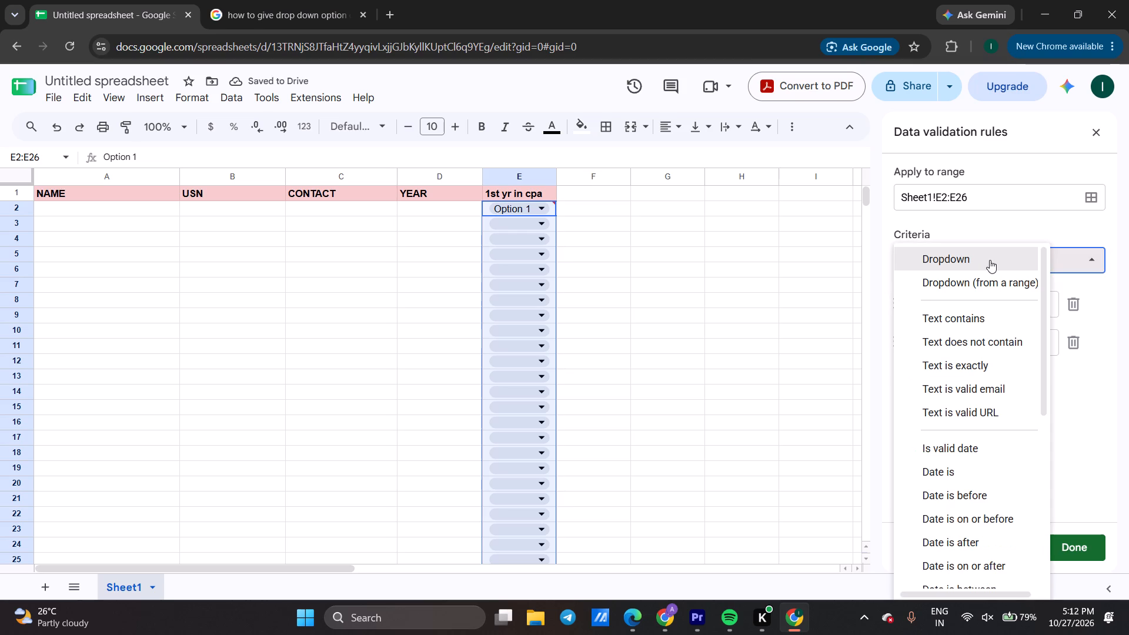
pyautogui.click(1067, 257)
# Rename the rule's second dropdown item, Option 2, as no.
pyautogui.click(1010, 335)
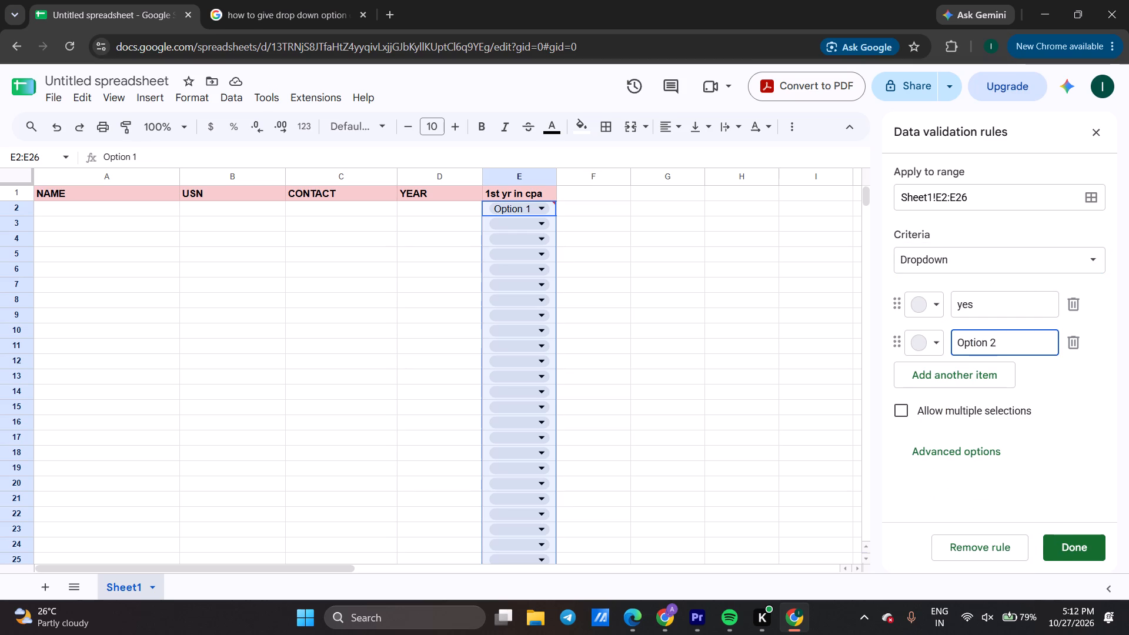
pyautogui.press('BackSpace')
pyautogui.press('BackSpace')
pyautogui.press('BackSpace')
pyautogui.press('BackSpace')
pyautogui.press('BackSpace')
pyautogui.press('BackSpace')
pyautogui.press('BackSpace')
pyautogui.press('BackSpace')
pyautogui.press('BackSpace')
pyautogui.press('BackSpace')
pyautogui.press('BackSpace')
pyautogui.press('BackSpace')
pyautogui.press('BackSpace')
pyautogui.press('BackSpace')
pyautogui.press('BackSpace')
pyautogui.press('BackSpace')
pyautogui.press('BackSpace')
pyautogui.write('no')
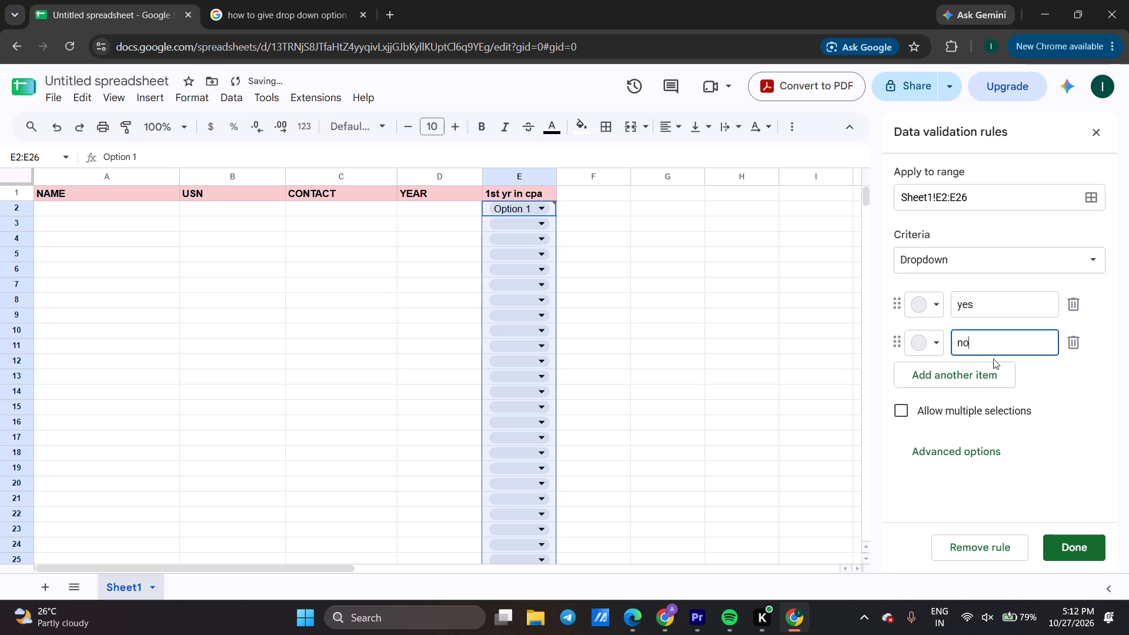
# Set the colour of the no dropdown item to light purple.
pyautogui.click(939, 346)
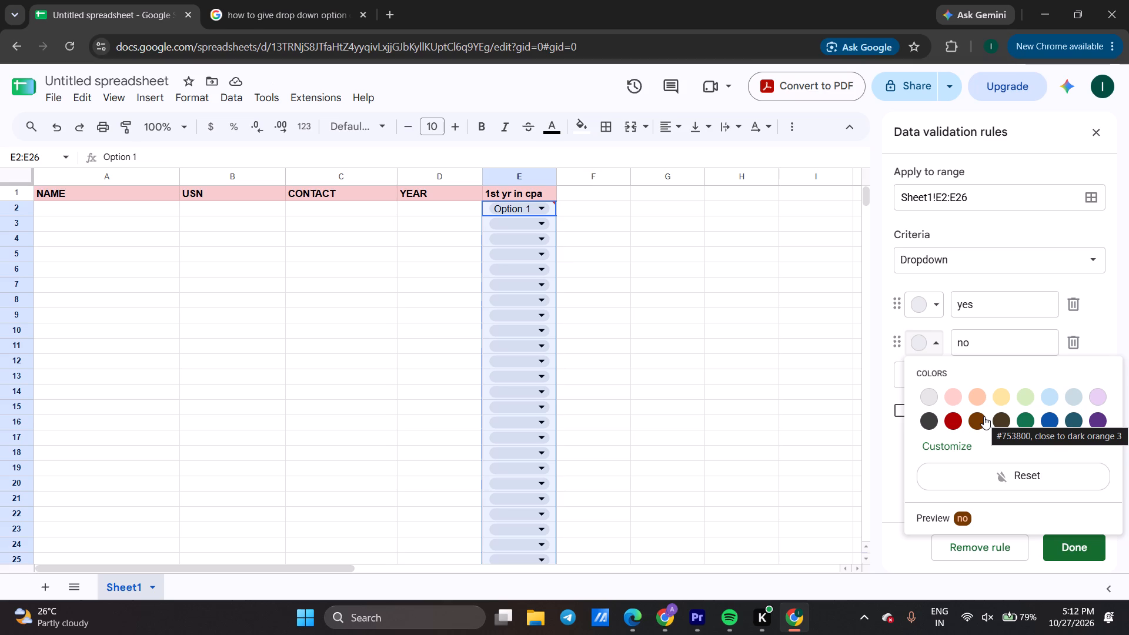
pyautogui.click(1100, 395)
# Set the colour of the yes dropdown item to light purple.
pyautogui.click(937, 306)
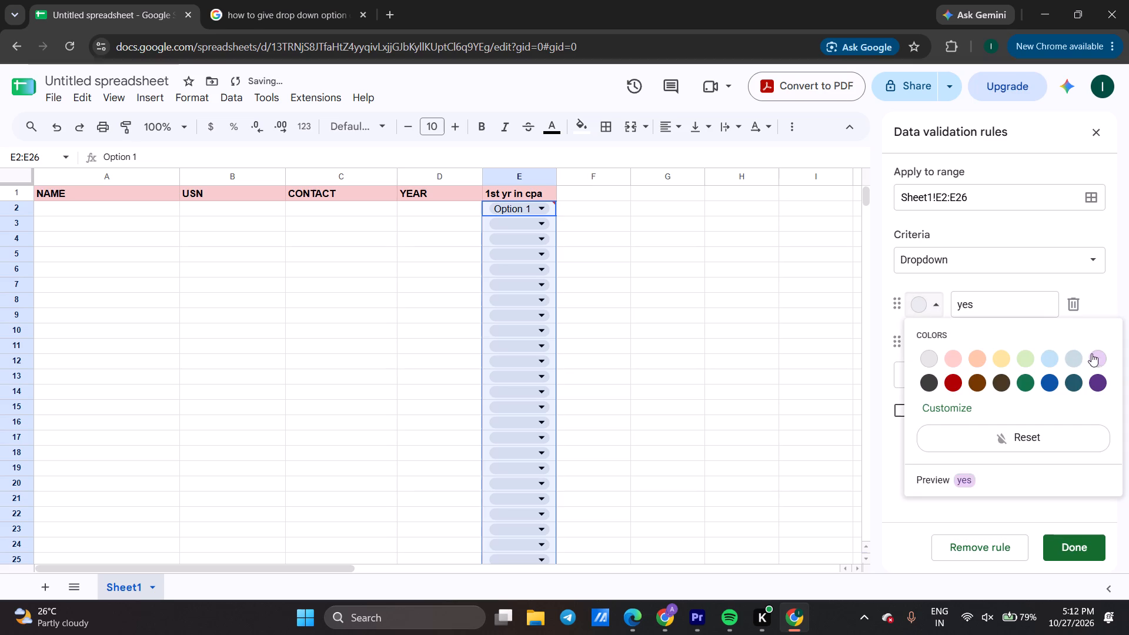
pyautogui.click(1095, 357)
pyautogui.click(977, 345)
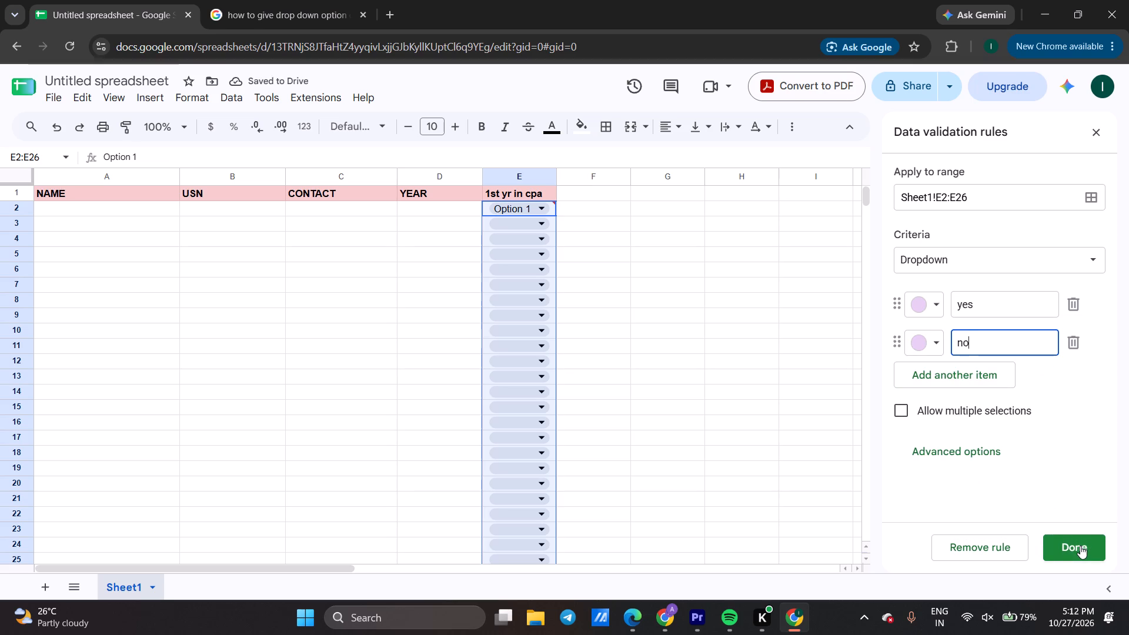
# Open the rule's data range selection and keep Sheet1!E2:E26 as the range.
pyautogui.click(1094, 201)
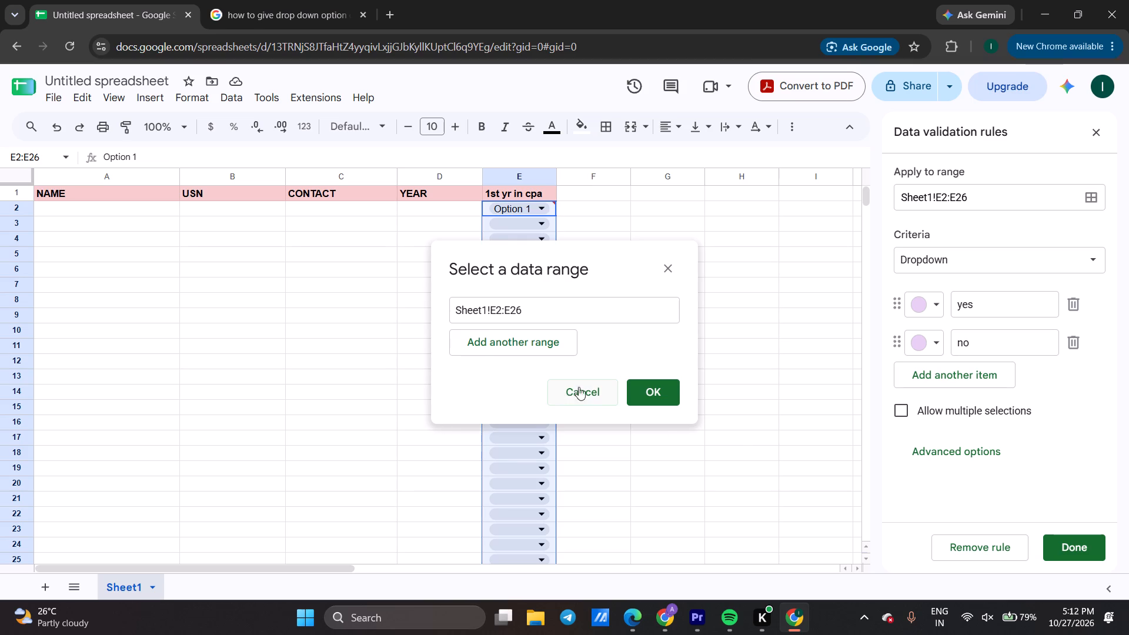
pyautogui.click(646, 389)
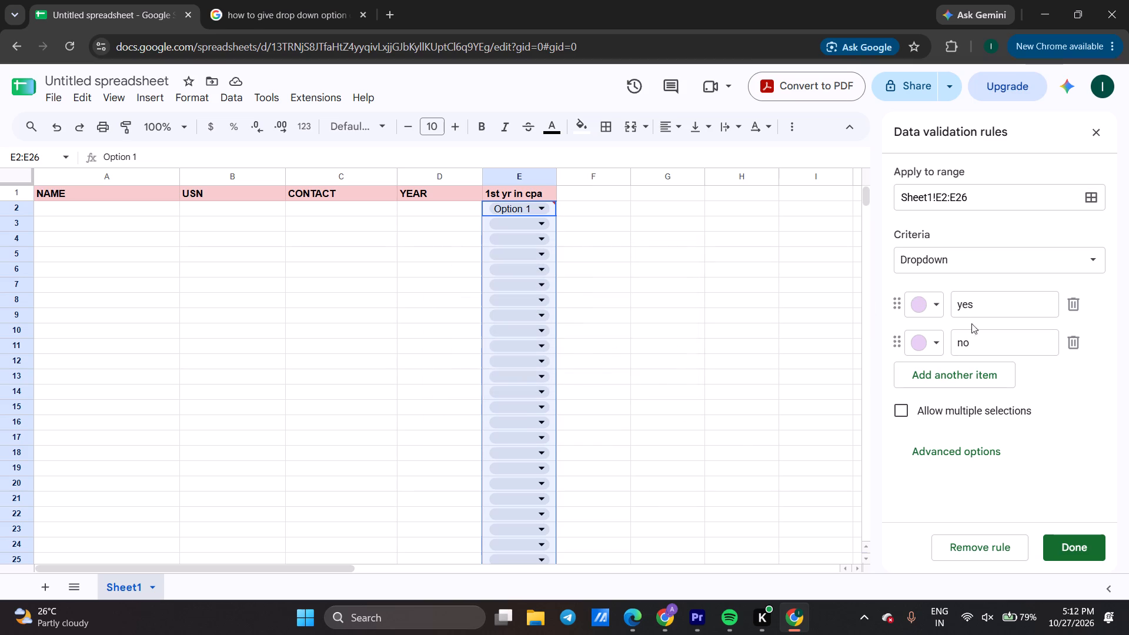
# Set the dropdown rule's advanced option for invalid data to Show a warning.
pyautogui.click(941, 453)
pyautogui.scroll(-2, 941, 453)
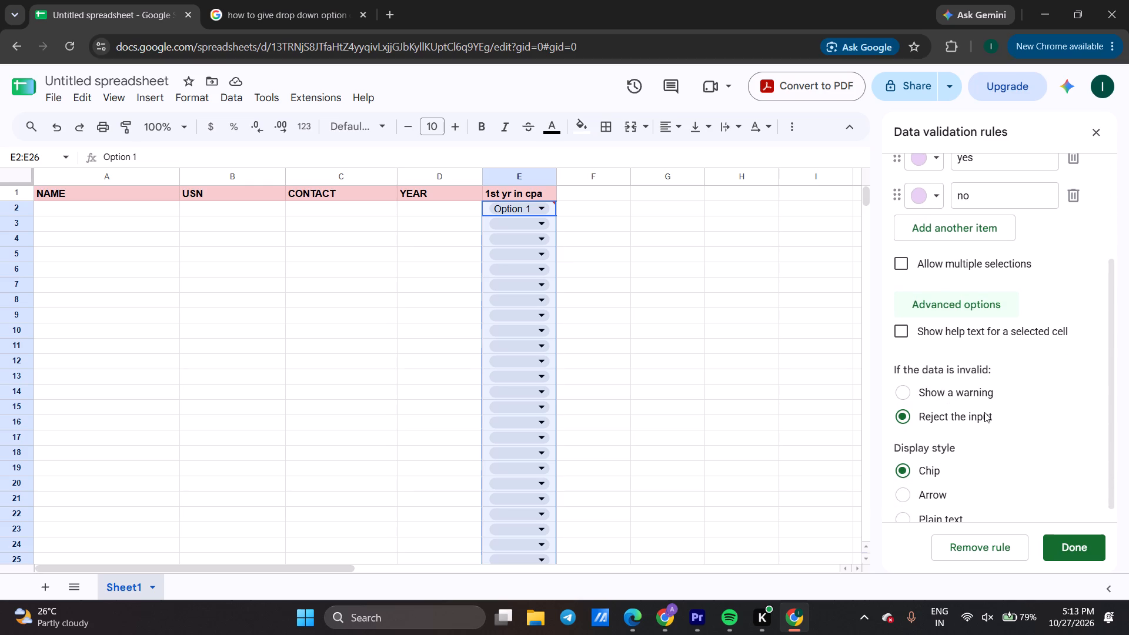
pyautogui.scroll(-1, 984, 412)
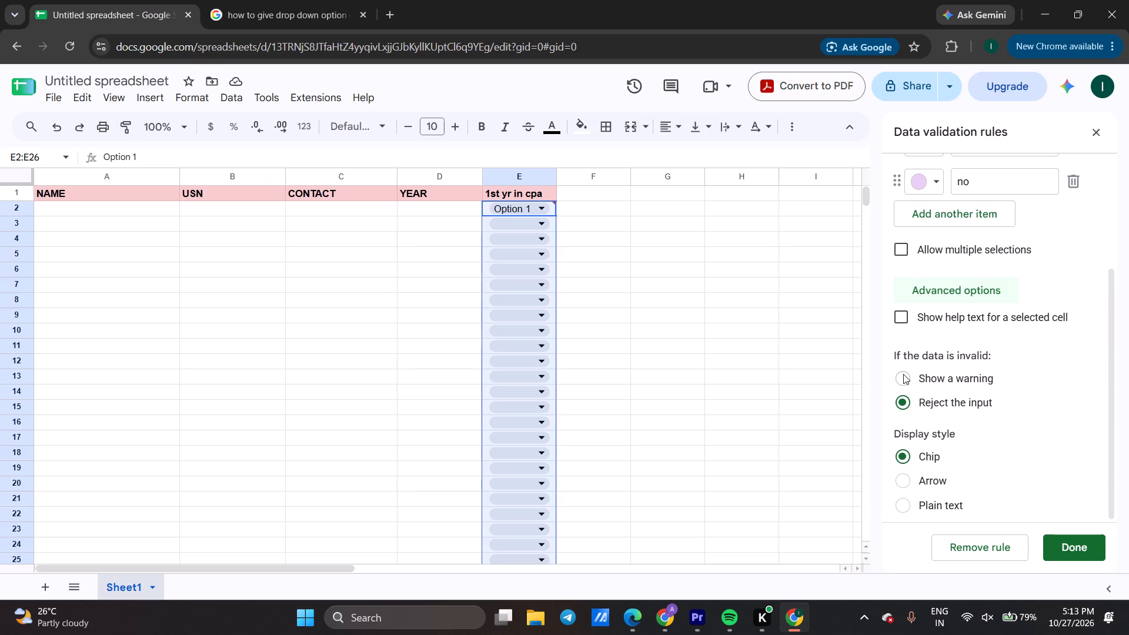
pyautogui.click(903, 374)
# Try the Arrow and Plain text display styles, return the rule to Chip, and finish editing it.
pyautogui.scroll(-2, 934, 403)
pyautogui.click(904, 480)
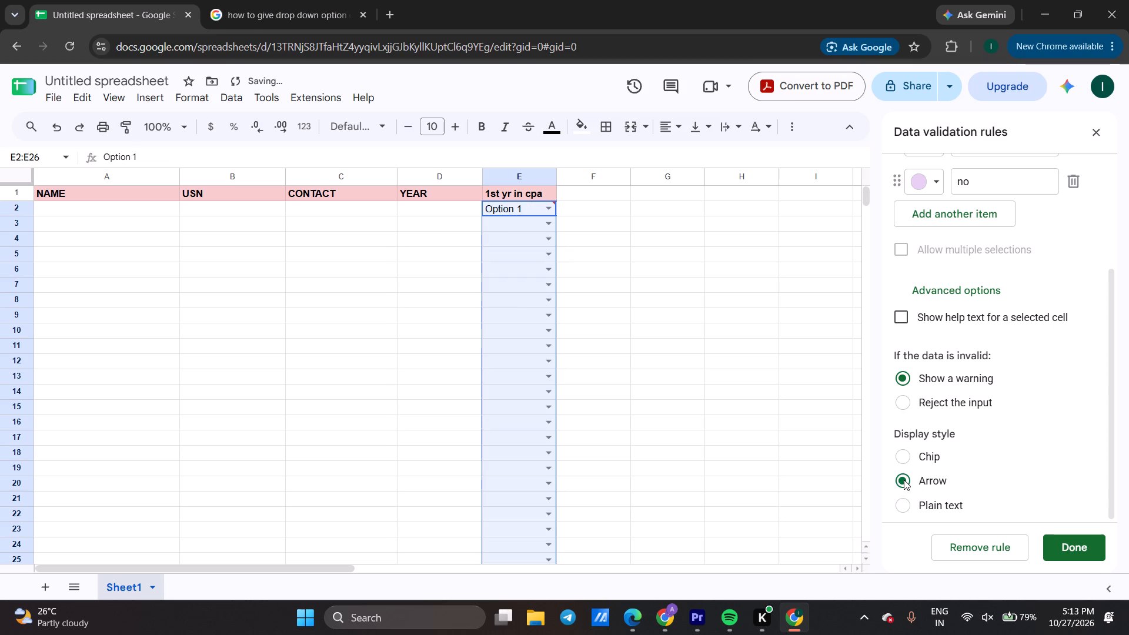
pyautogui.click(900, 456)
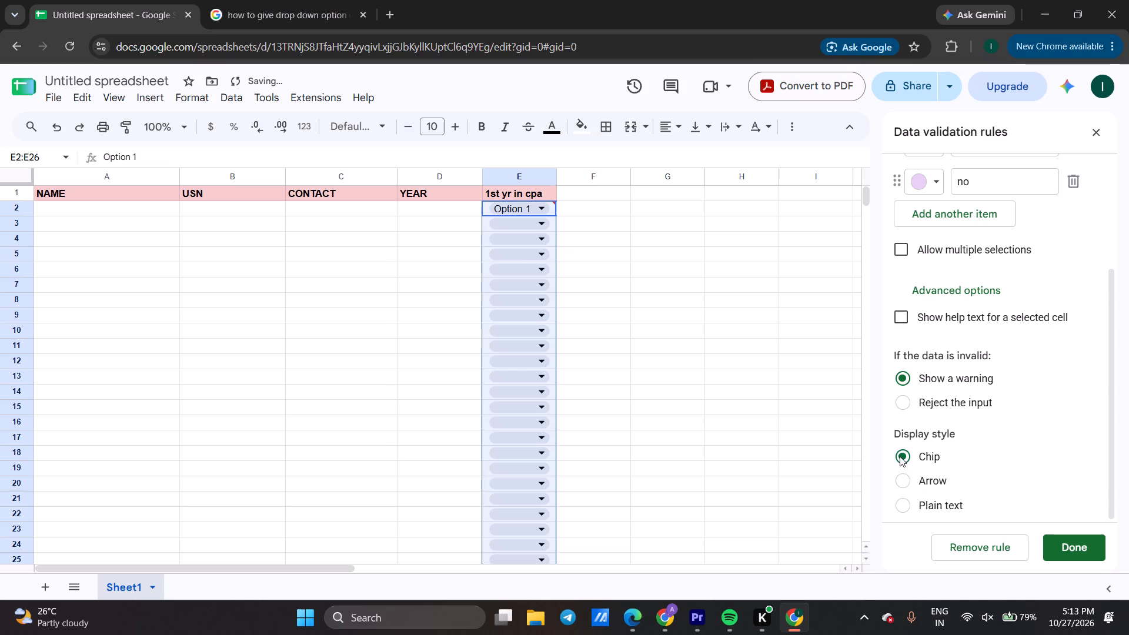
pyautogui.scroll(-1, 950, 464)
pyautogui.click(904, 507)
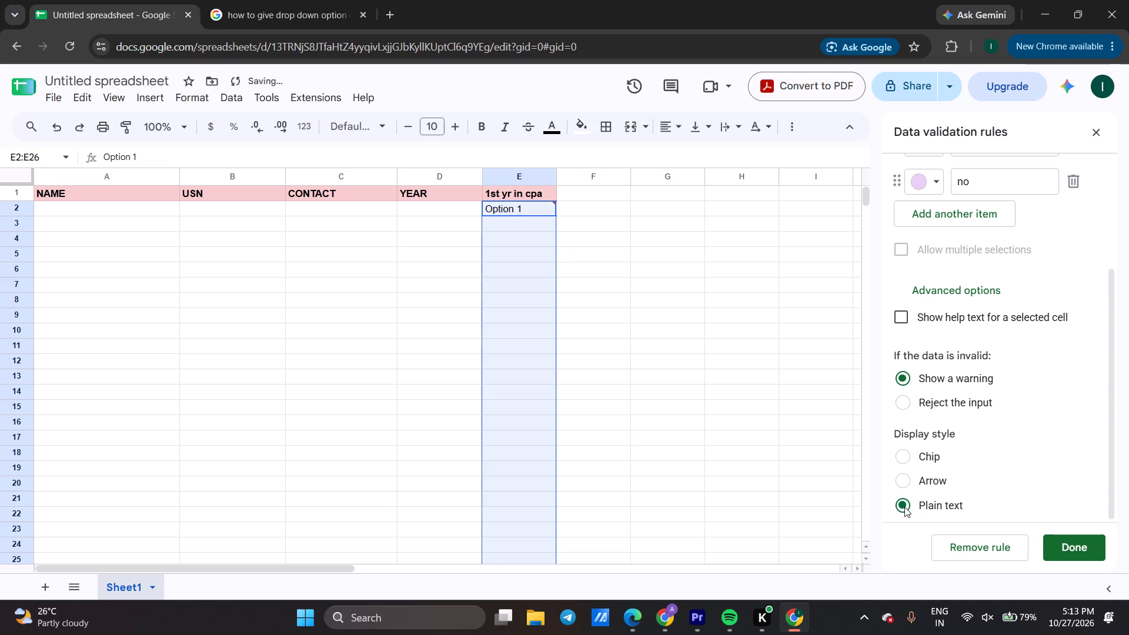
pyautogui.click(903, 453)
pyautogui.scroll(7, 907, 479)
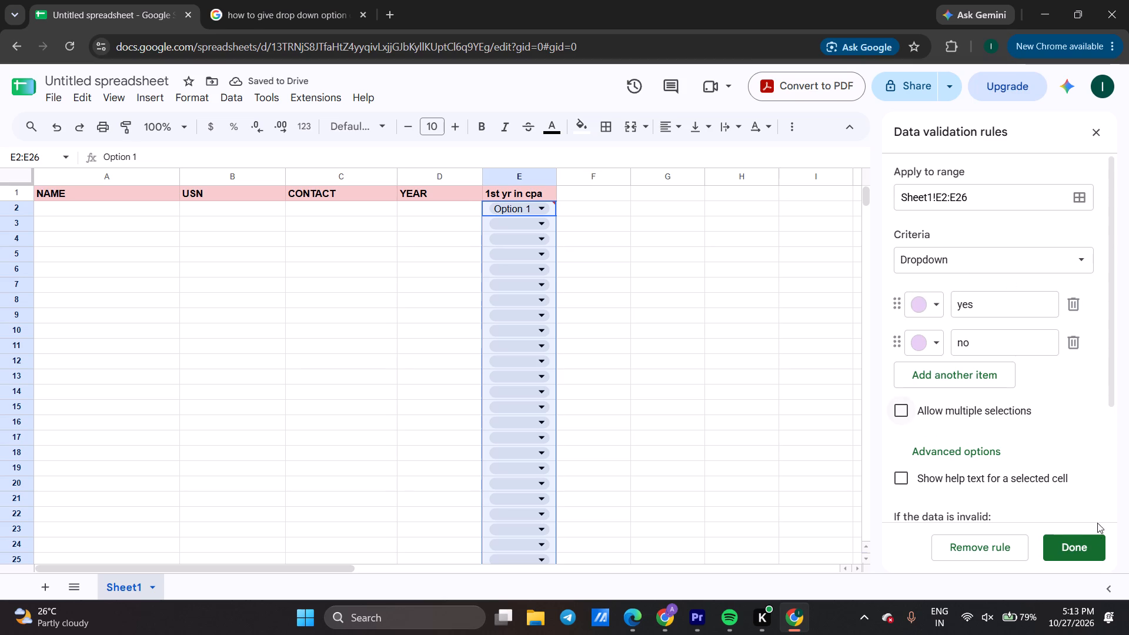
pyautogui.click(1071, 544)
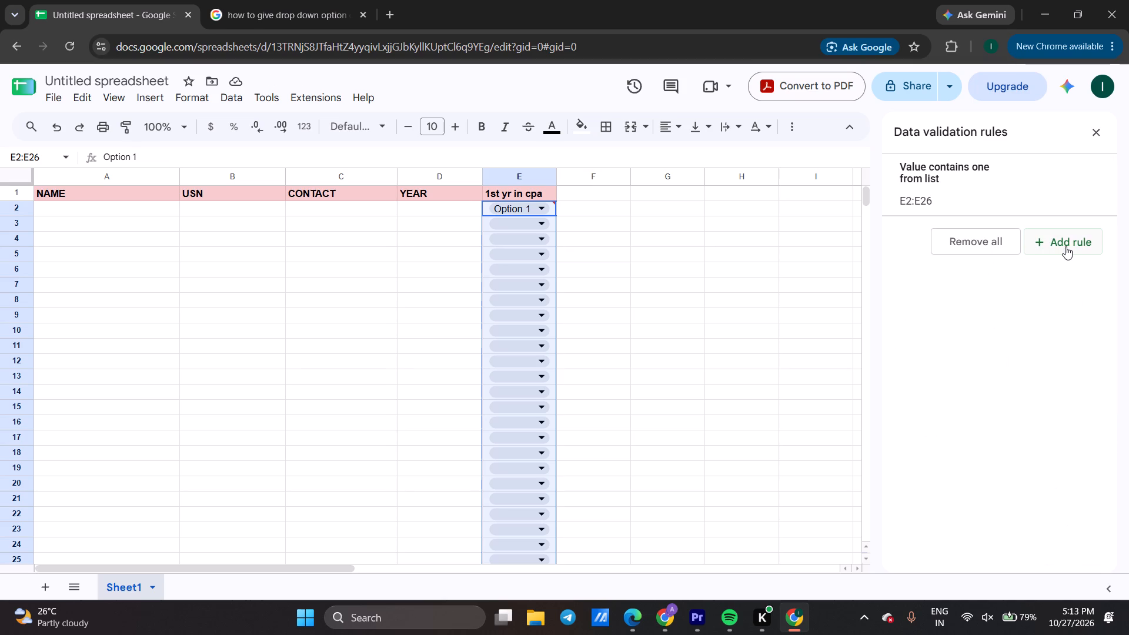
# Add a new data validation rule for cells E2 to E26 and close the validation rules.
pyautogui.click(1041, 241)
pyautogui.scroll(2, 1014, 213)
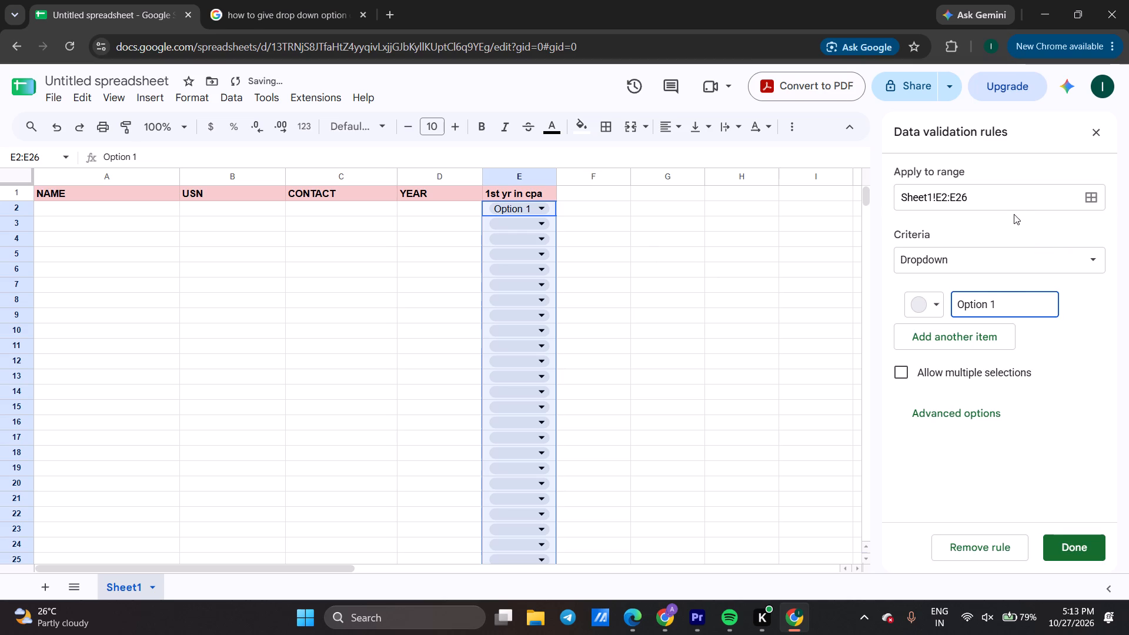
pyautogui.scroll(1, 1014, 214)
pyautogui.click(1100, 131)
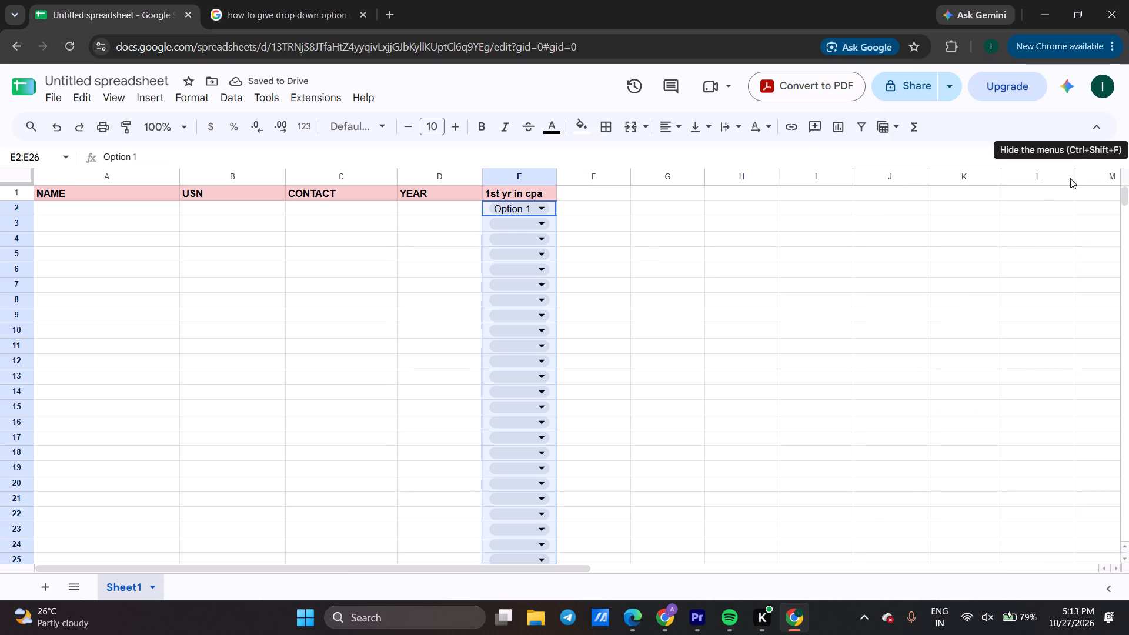
# Apply a Dropdown to cells E2 to E26 again, with yes as its first item and no as its second.
pyautogui.rightClick(530, 259)
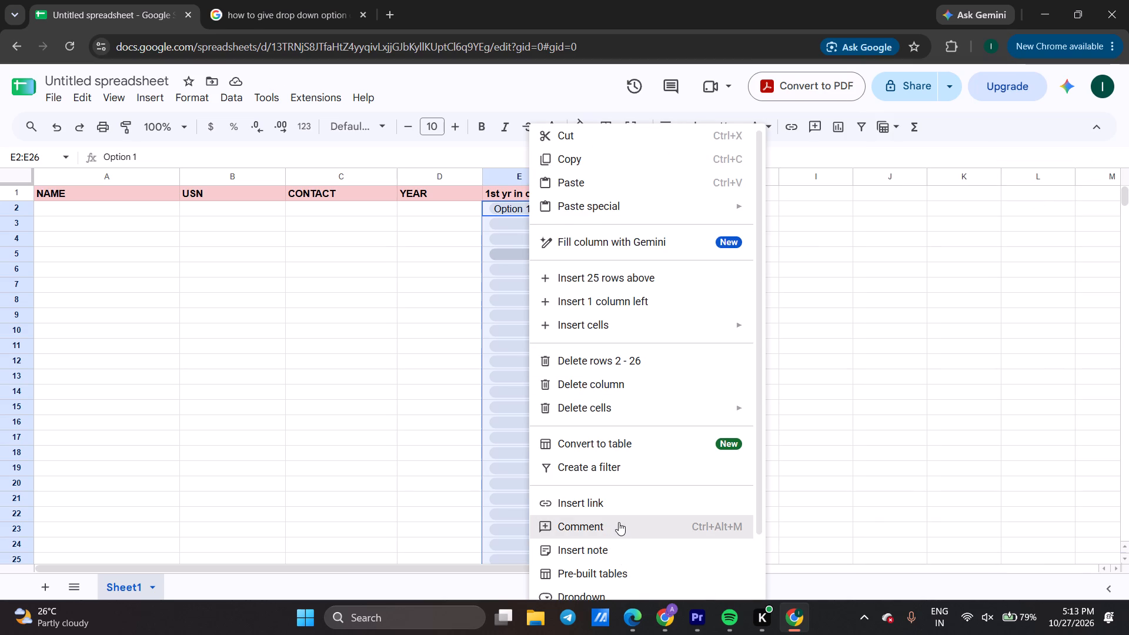
pyautogui.scroll(-1, 619, 522)
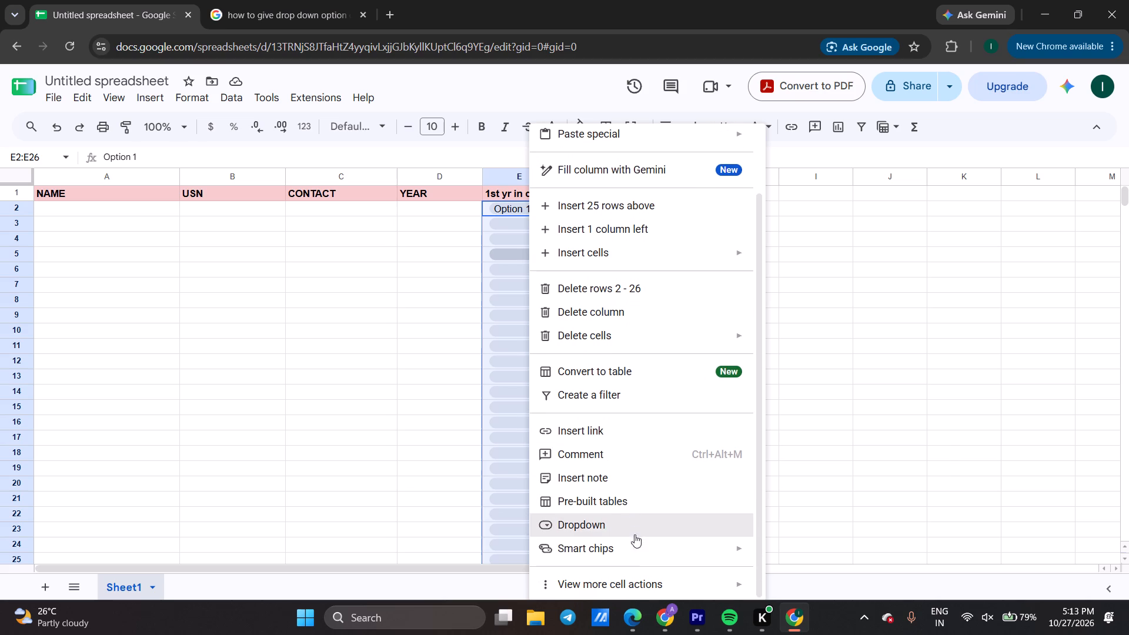
pyautogui.click(624, 559)
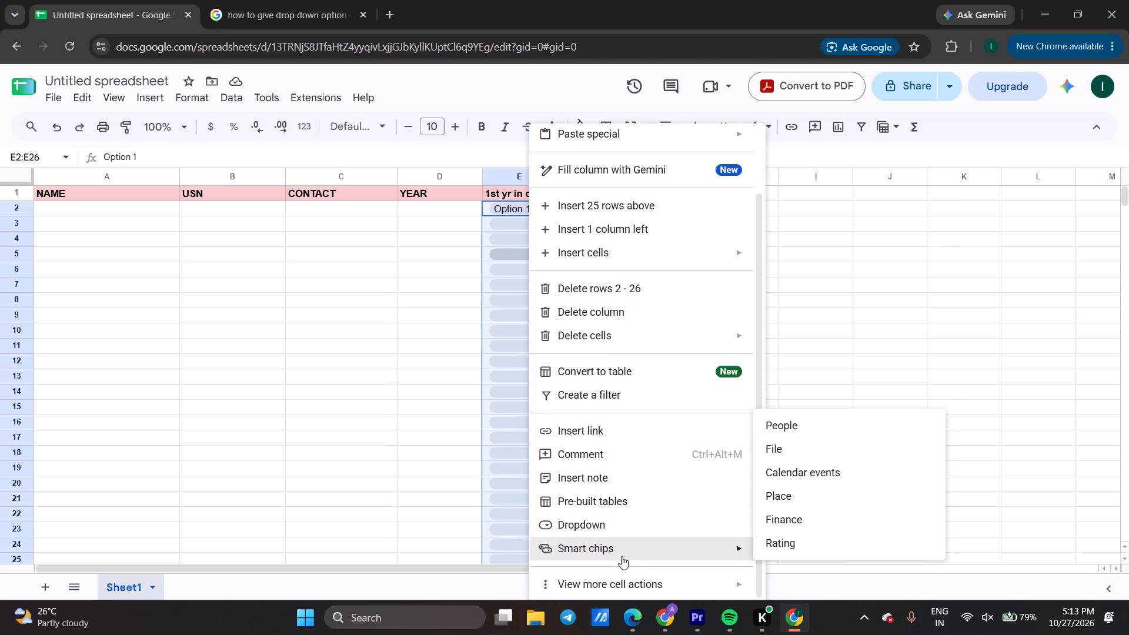
pyautogui.click(614, 525)
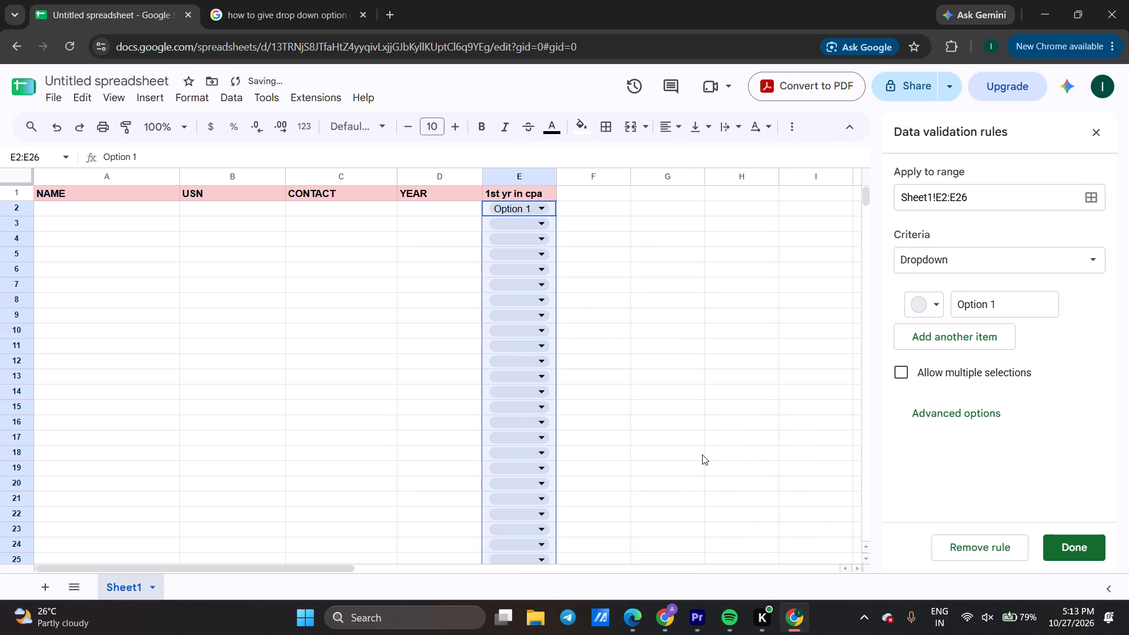
pyautogui.moveTo(1012, 306); pyautogui.dragTo(990, 310)
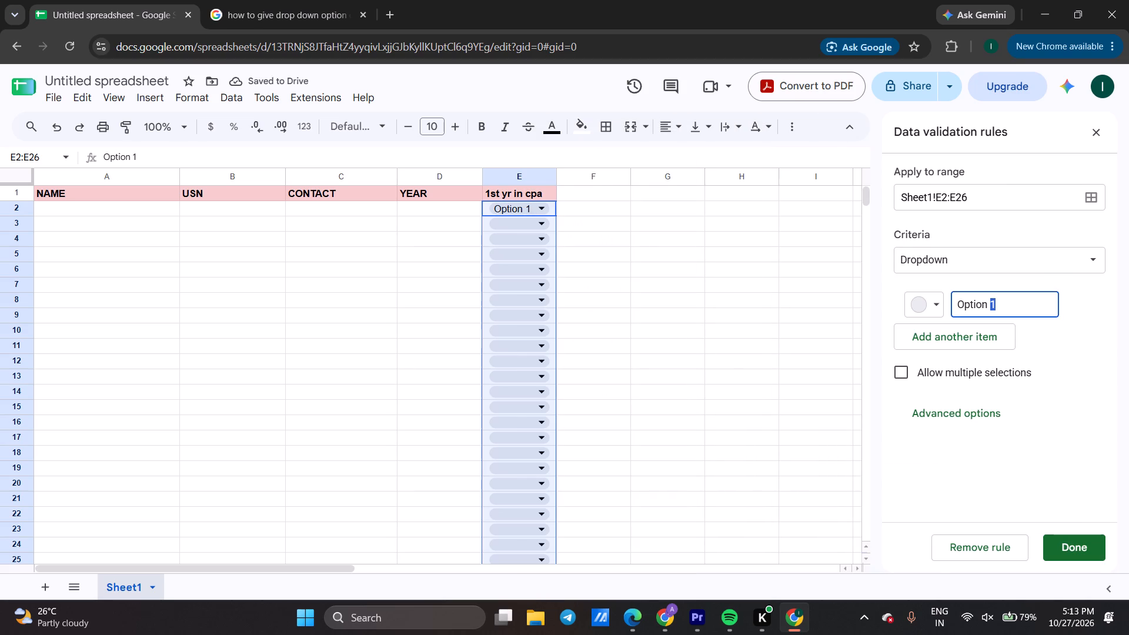
pyautogui.moveTo(993, 308); pyautogui.dragTo(926, 309)
pyautogui.tripleClick(977, 305)
pyautogui.click(977, 305)
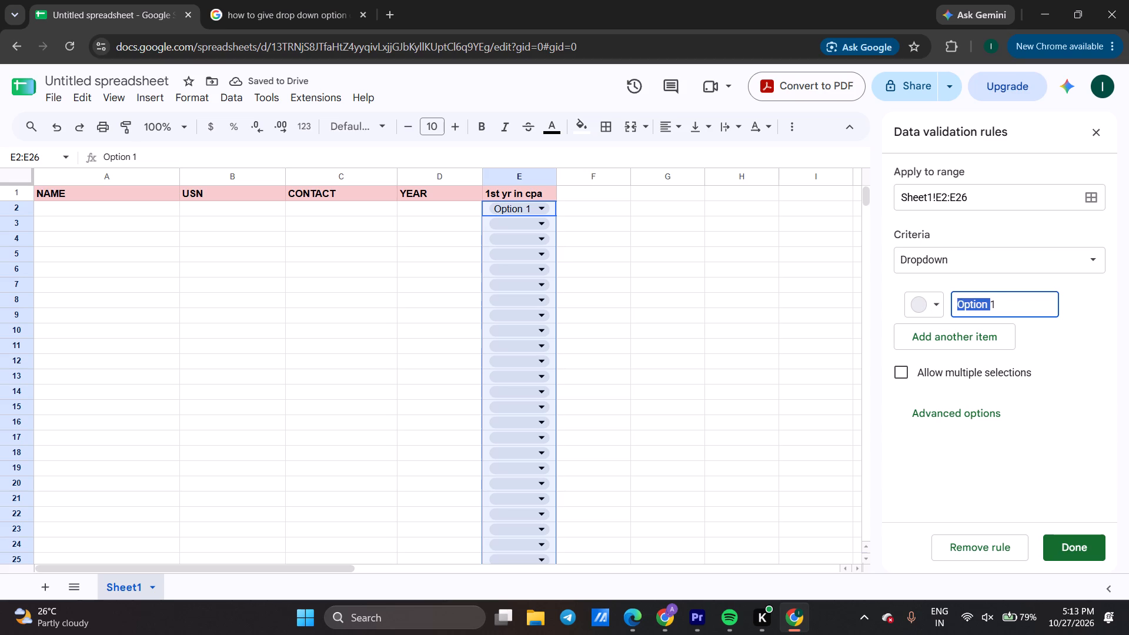
pyautogui.doubleClick(977, 305)
pyautogui.moveTo(1008, 303); pyautogui.dragTo(940, 308)
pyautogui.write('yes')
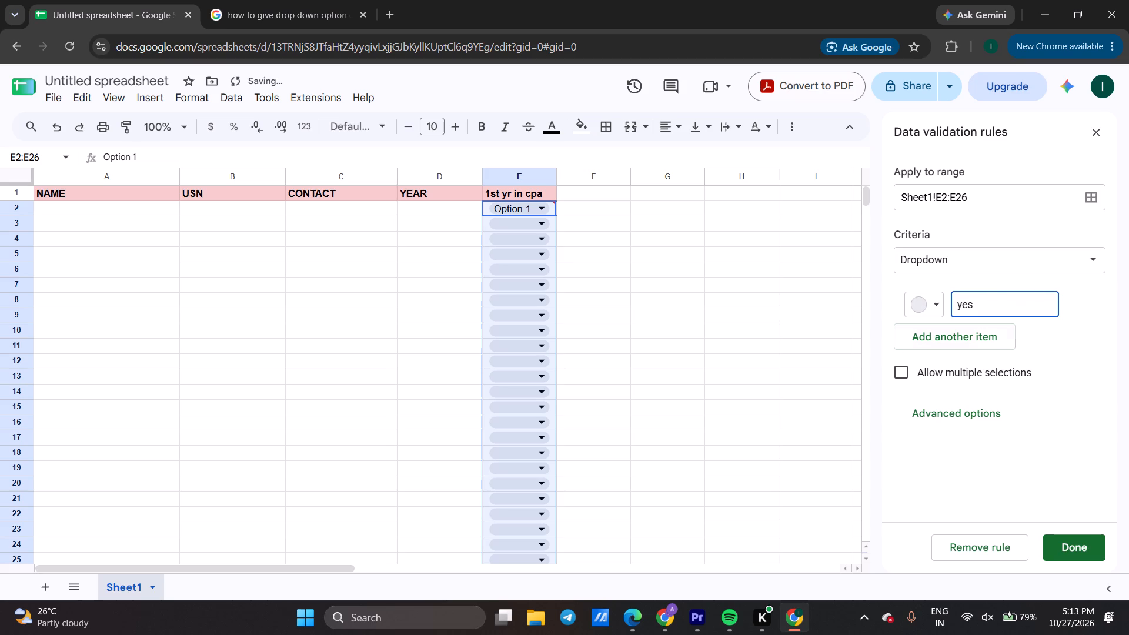
pyautogui.click(980, 340)
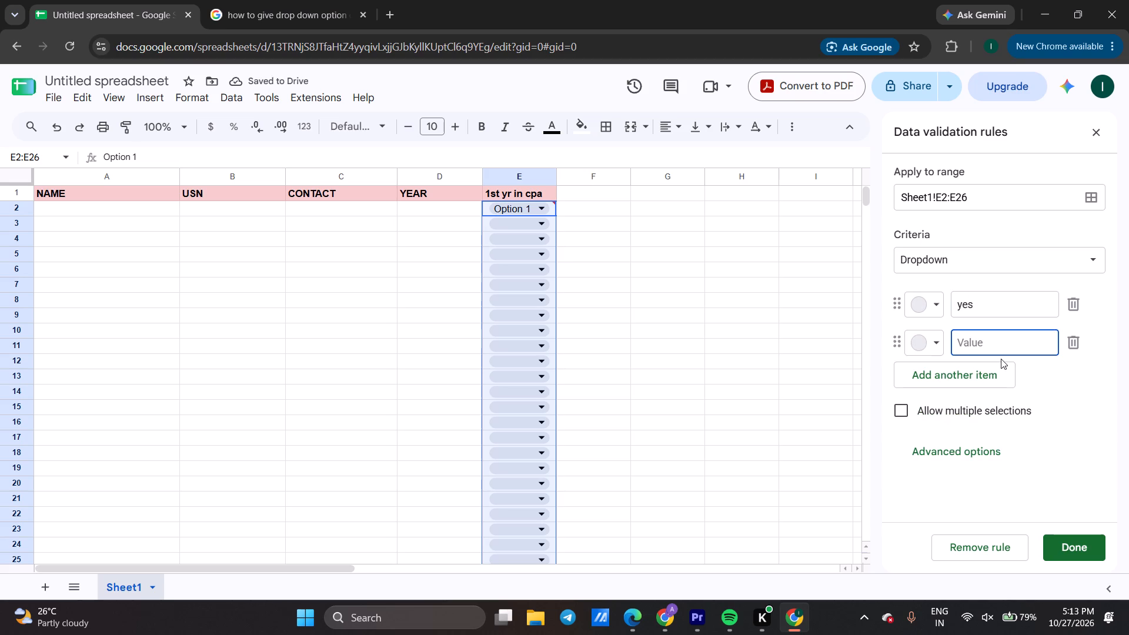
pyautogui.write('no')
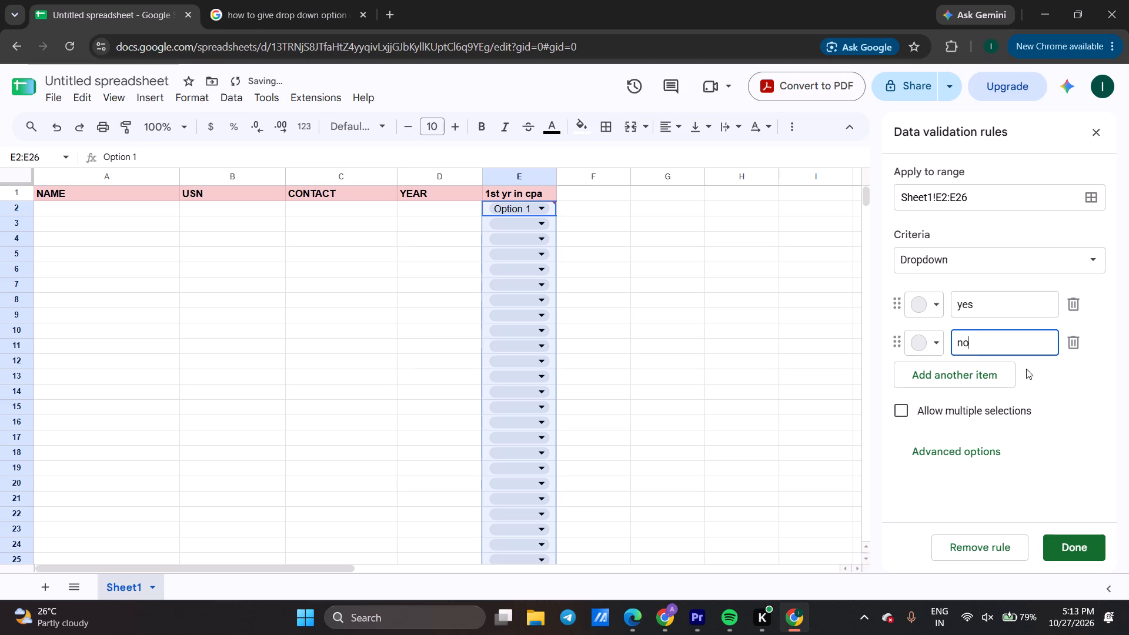
# Set the colour of both the yes and no dropdown items to light orange and finish the rule.
pyautogui.click(937, 309)
pyautogui.click(980, 363)
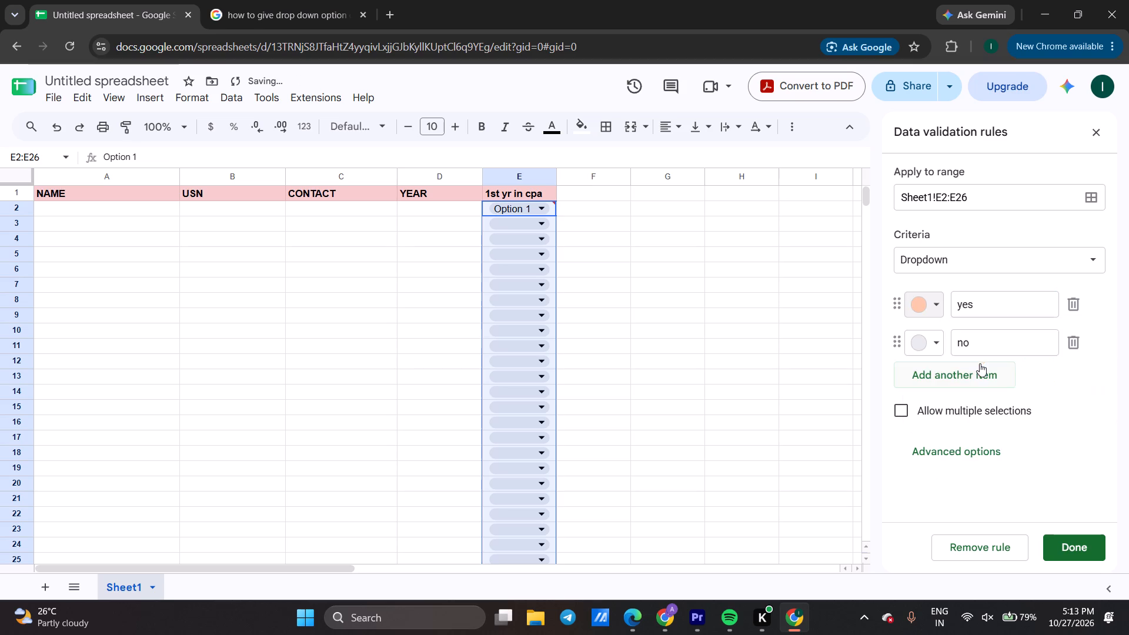
pyautogui.click(934, 337)
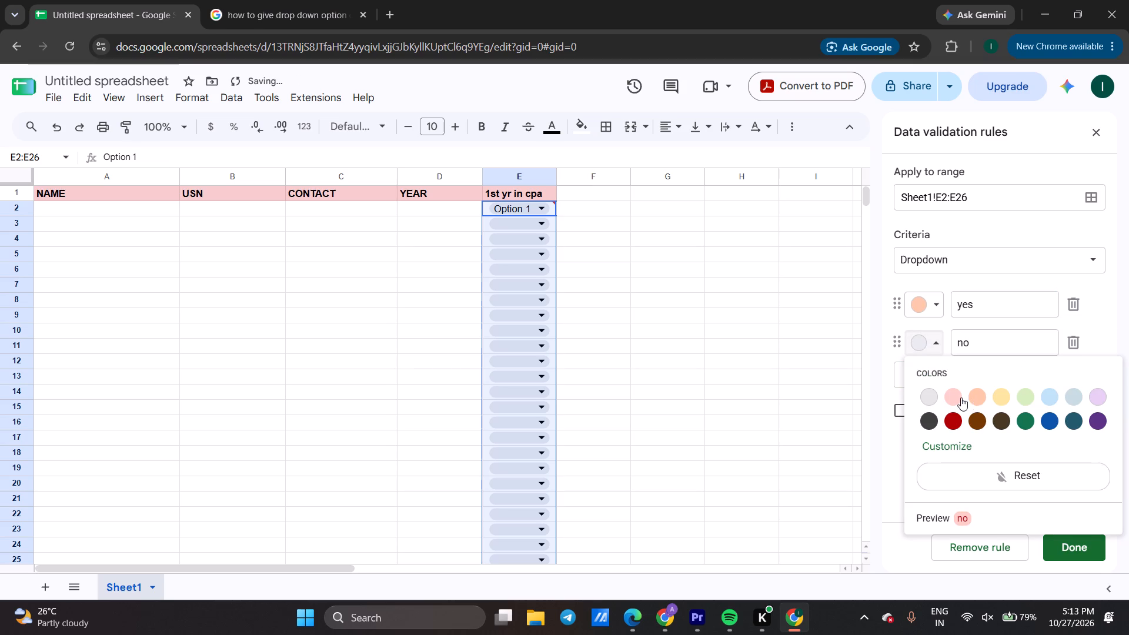
pyautogui.click(973, 390)
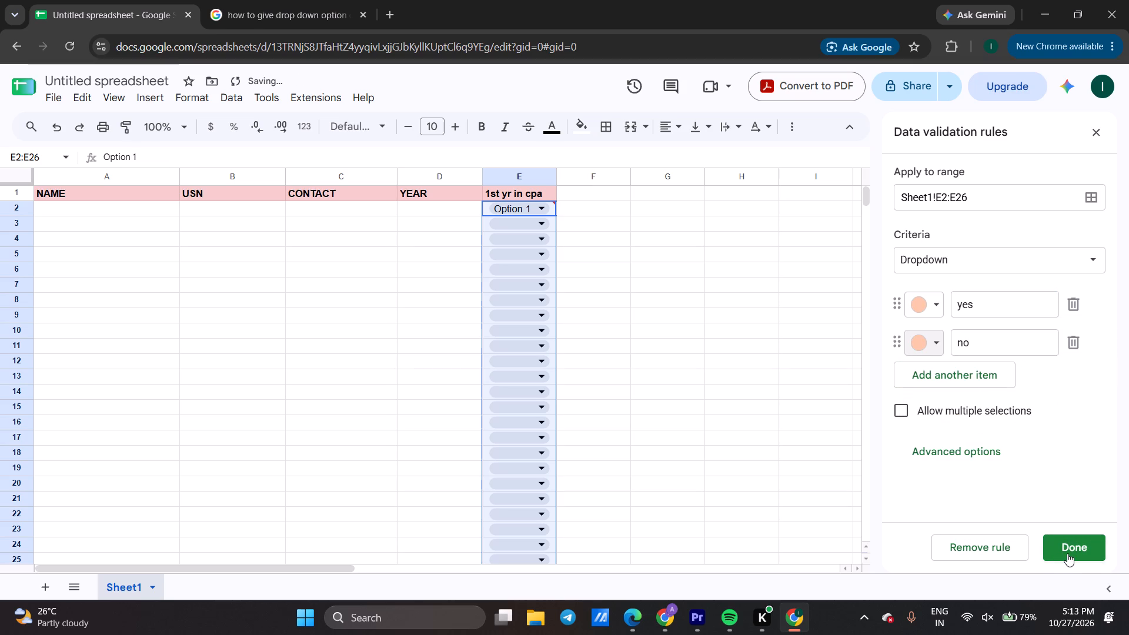
pyautogui.scroll(3, 1028, 482)
pyautogui.click(1077, 545)
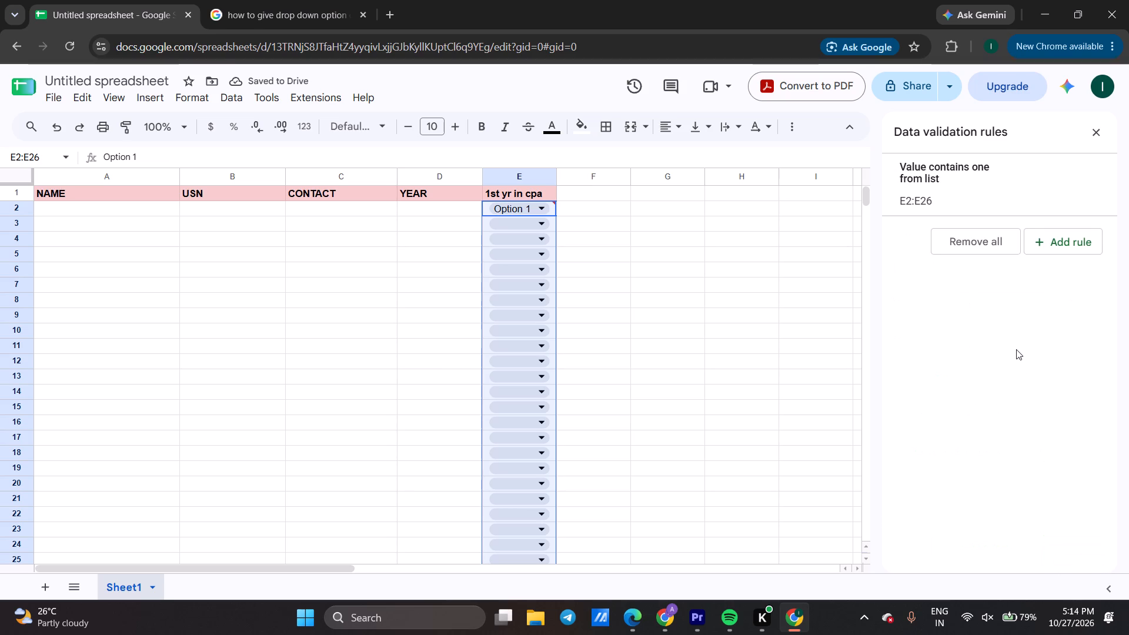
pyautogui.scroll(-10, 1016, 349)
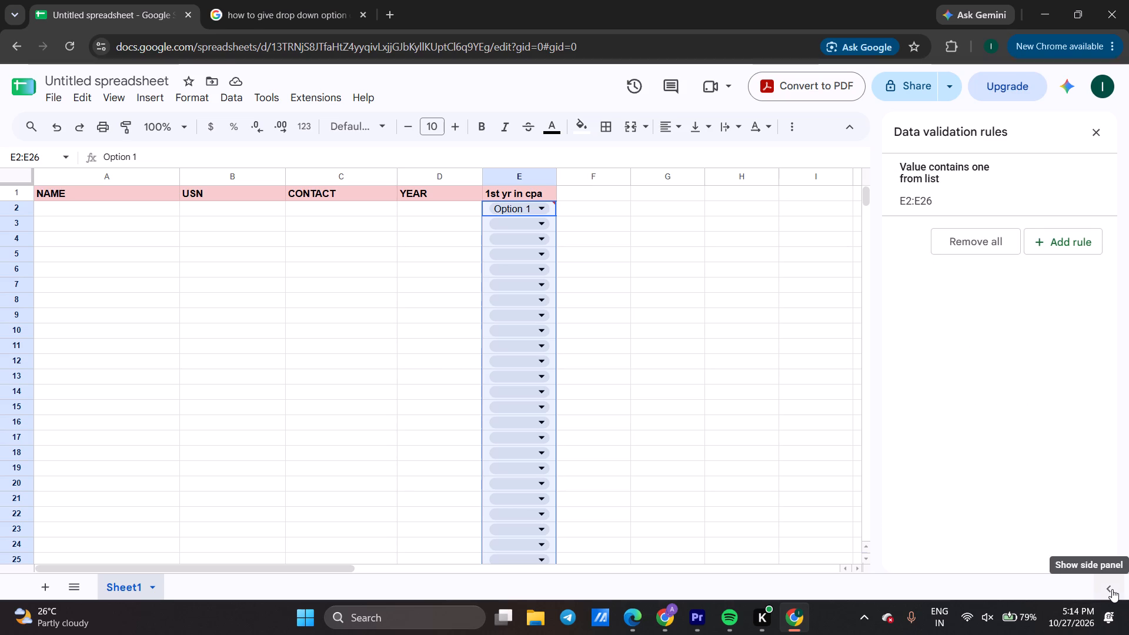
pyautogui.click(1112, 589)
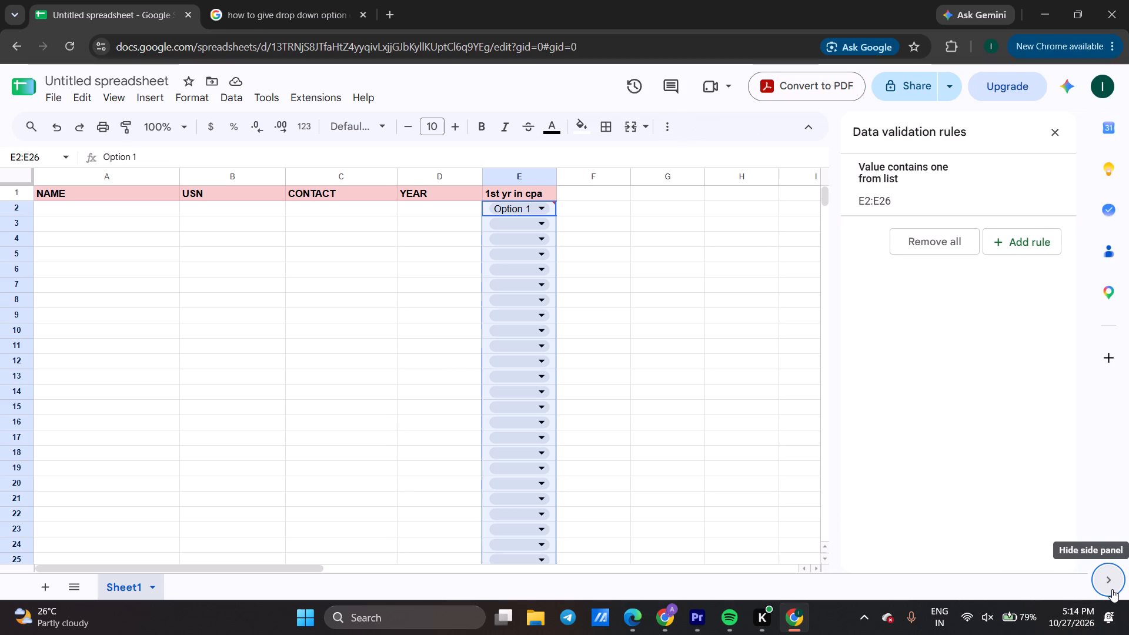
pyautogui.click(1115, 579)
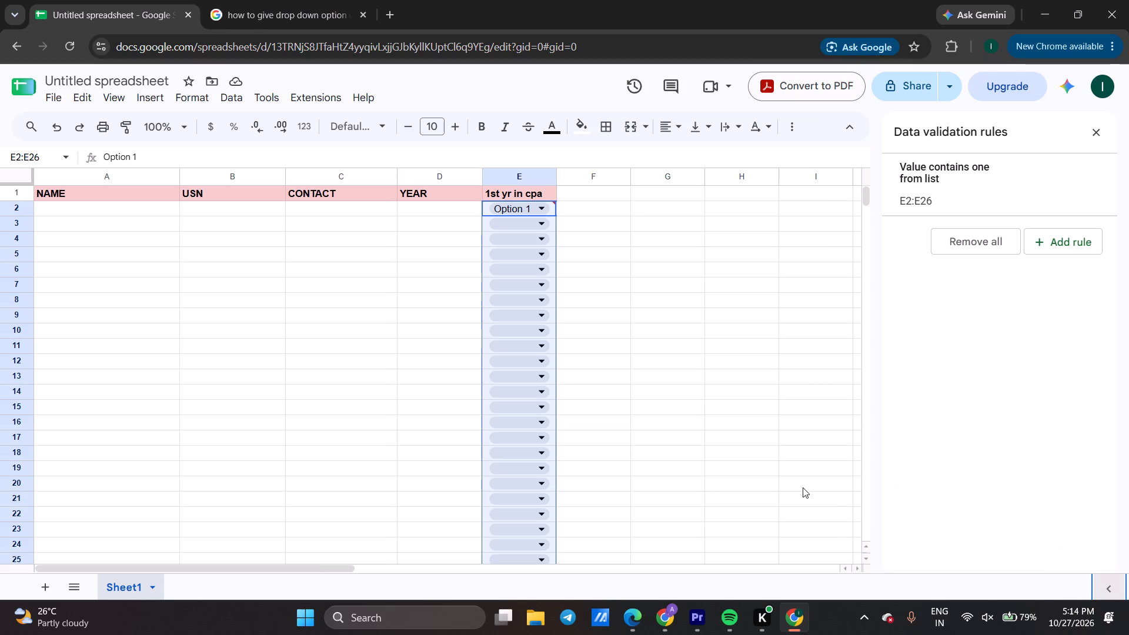
# Choose yes from the dropdown in cell E2.
pyautogui.click(544, 210)
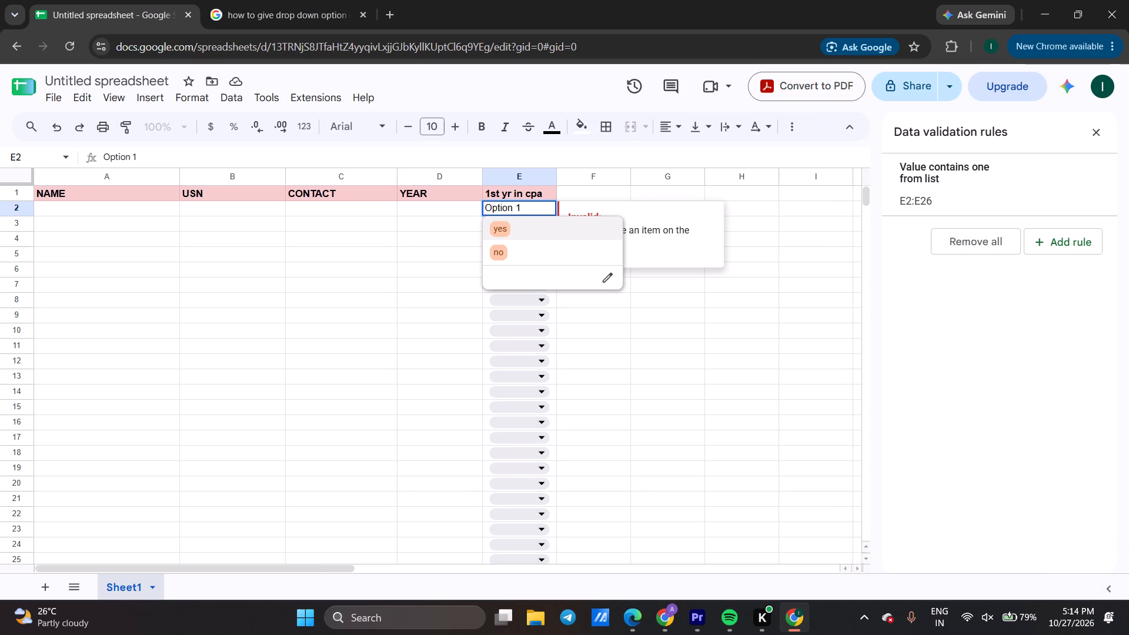
pyautogui.click(504, 231)
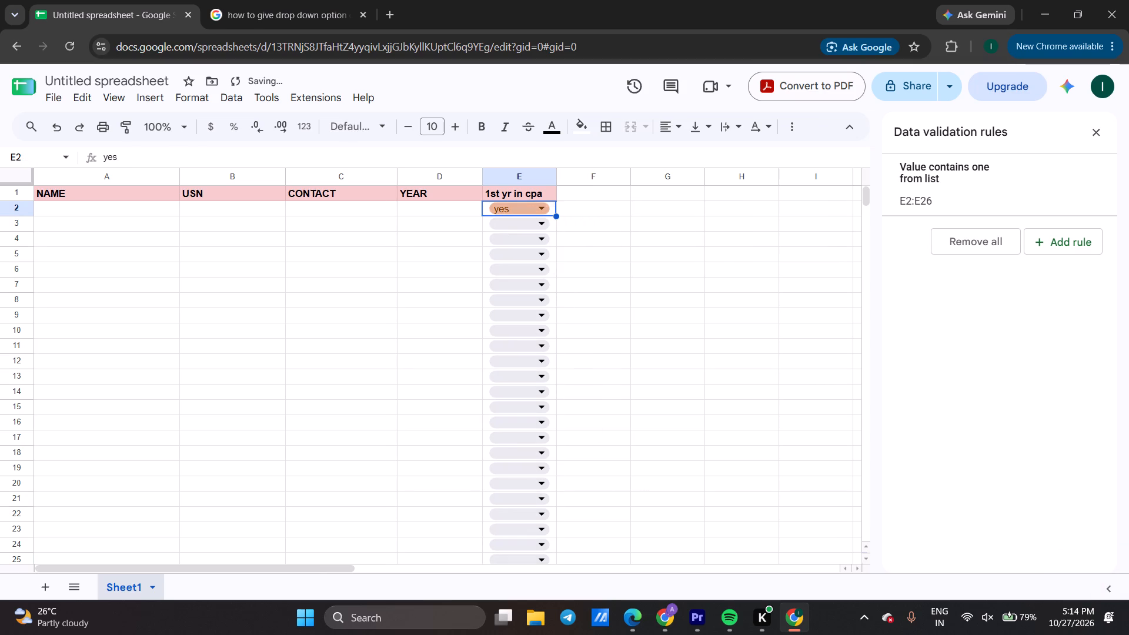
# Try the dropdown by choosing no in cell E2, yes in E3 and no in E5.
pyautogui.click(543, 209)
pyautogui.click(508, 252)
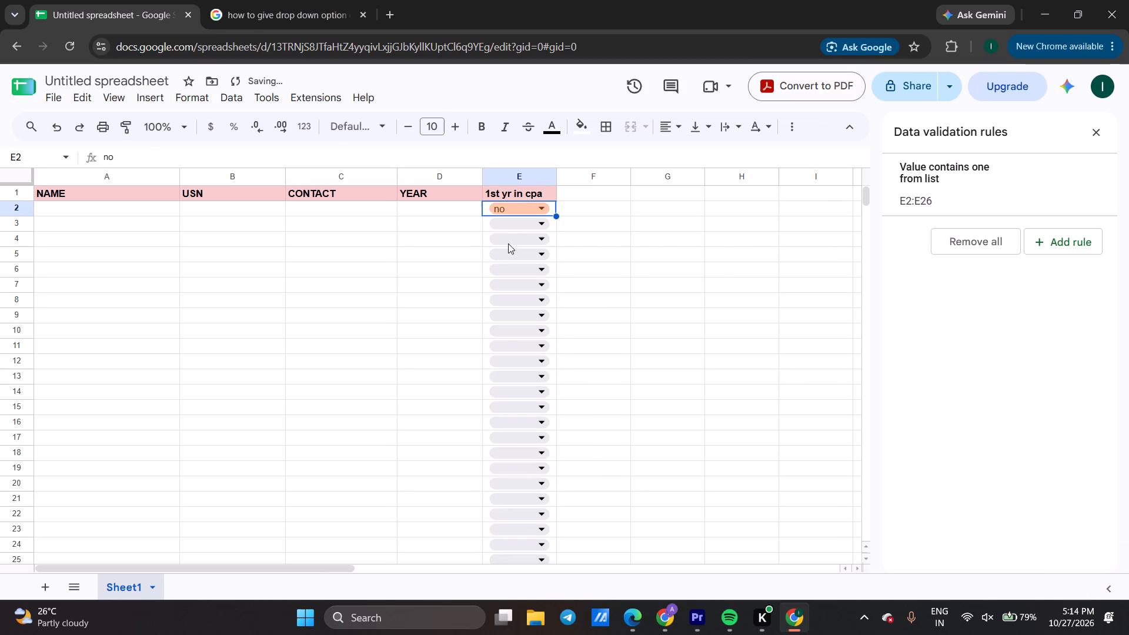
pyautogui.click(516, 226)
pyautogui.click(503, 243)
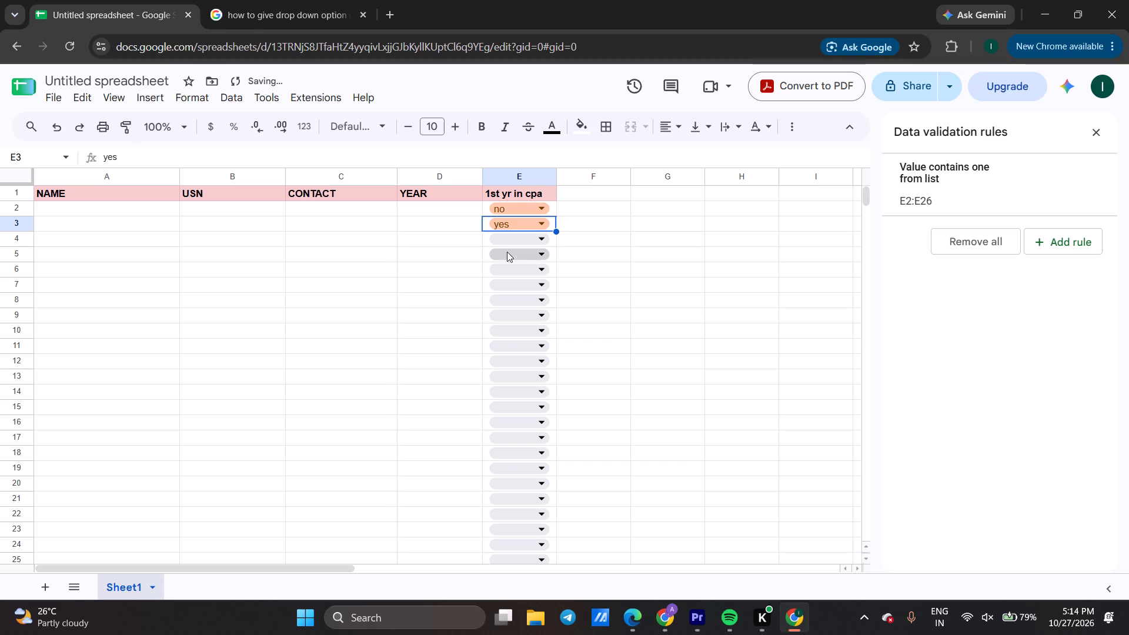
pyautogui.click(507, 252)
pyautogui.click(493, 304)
# Open the dropdown rule from cell E2 to review its items, finish it without changes and close the validation rules.
pyautogui.click(504, 209)
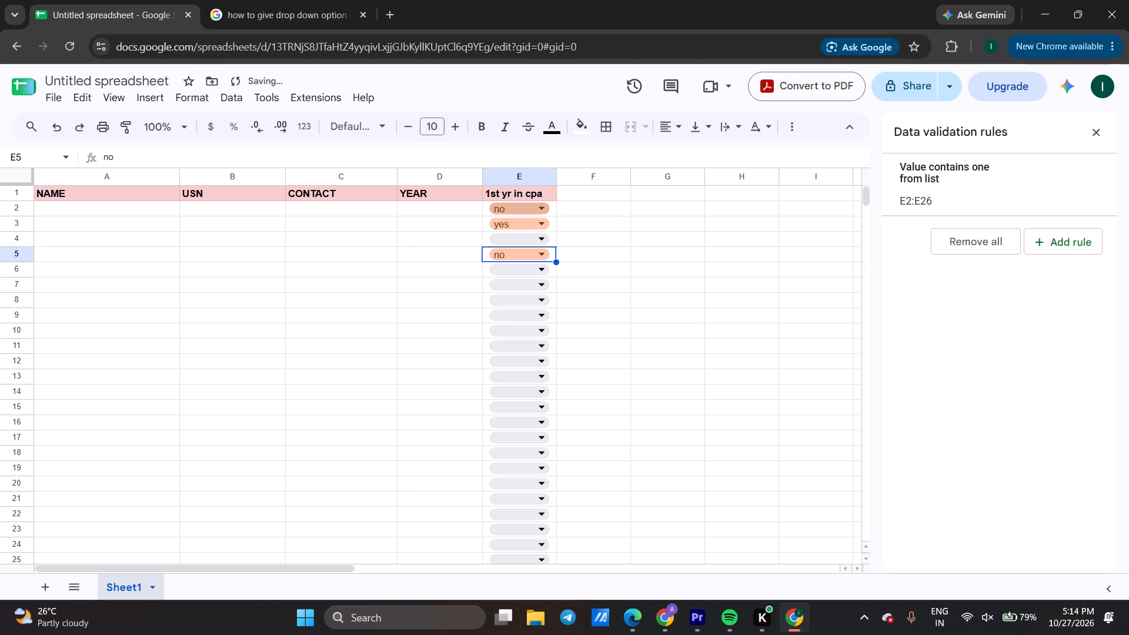
pyautogui.click(602, 273)
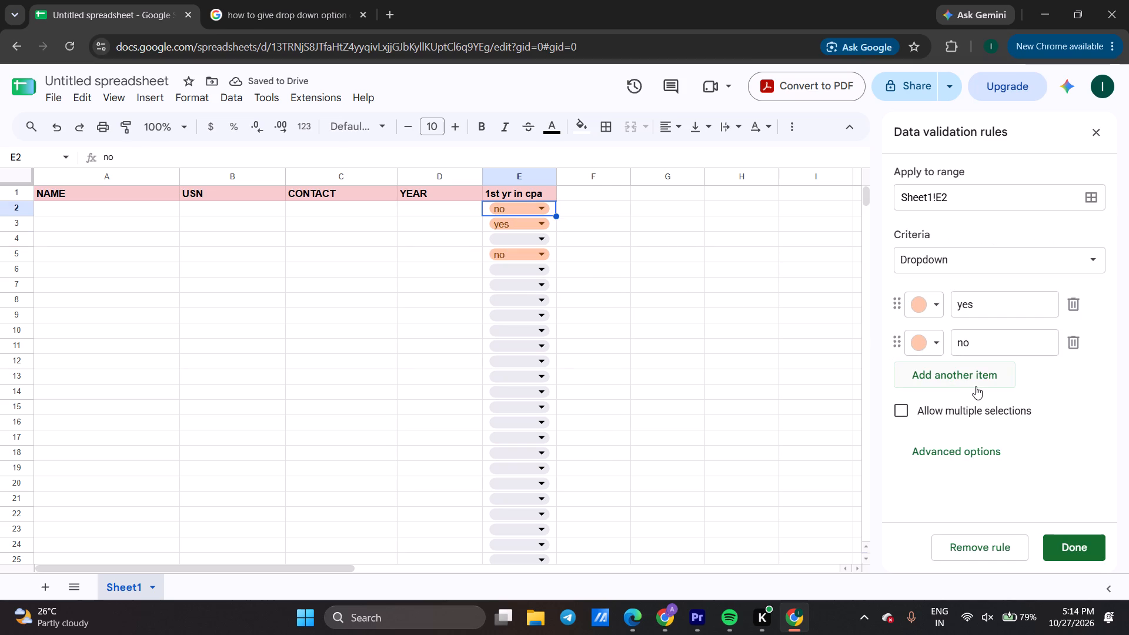
pyautogui.scroll(3, 976, 386)
pyautogui.click(520, 212)
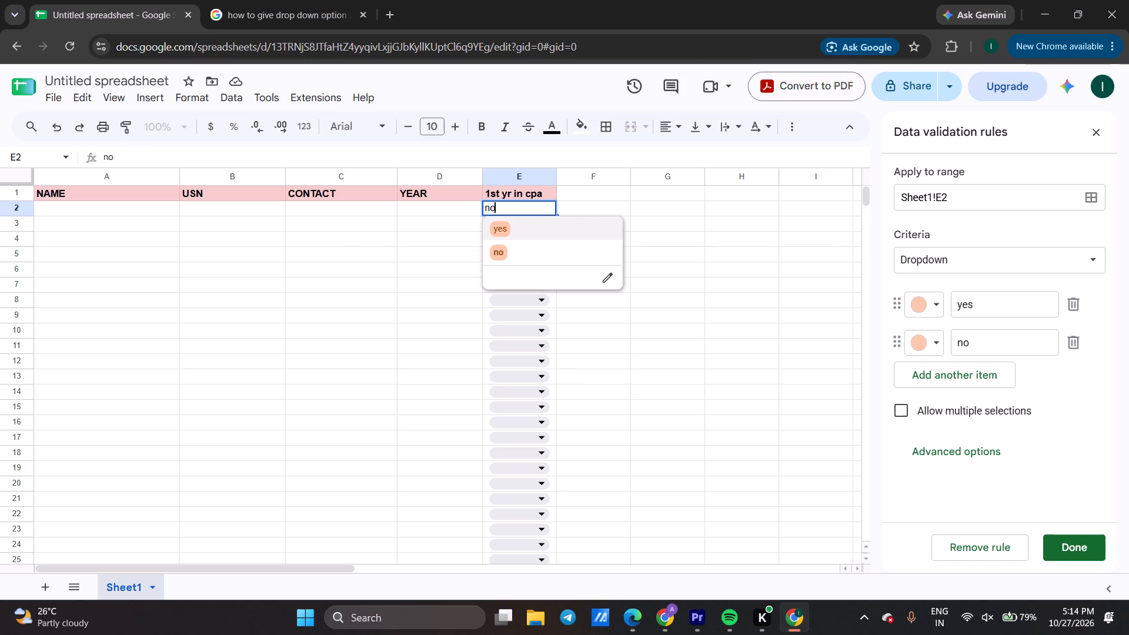
pyautogui.click(531, 215)
pyautogui.click(666, 203)
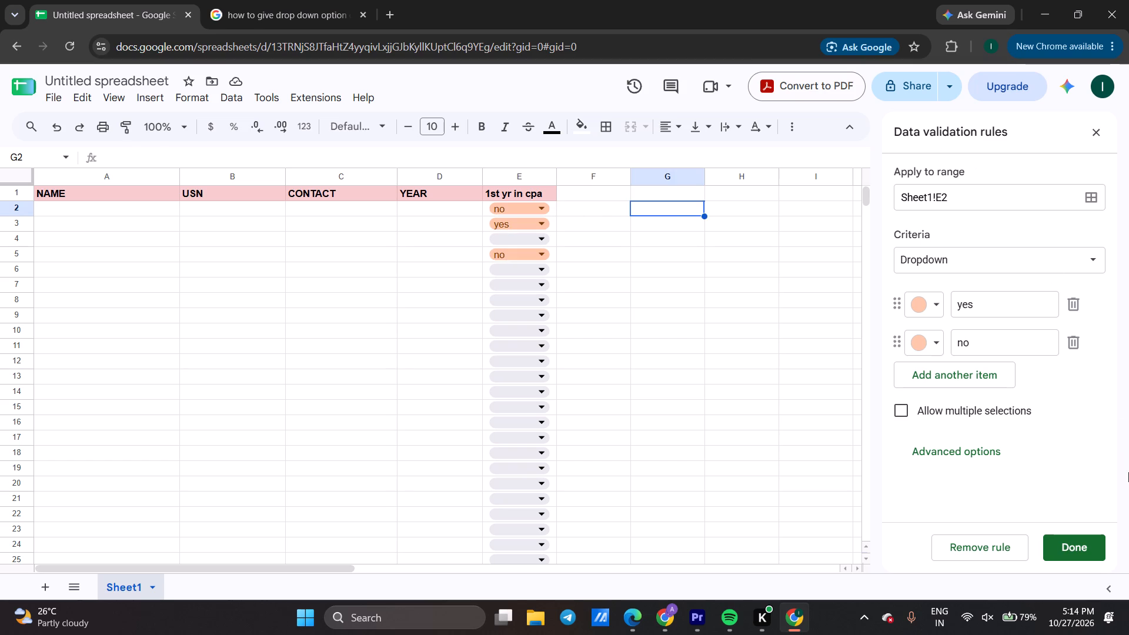
pyautogui.click(1086, 547)
pyautogui.click(653, 292)
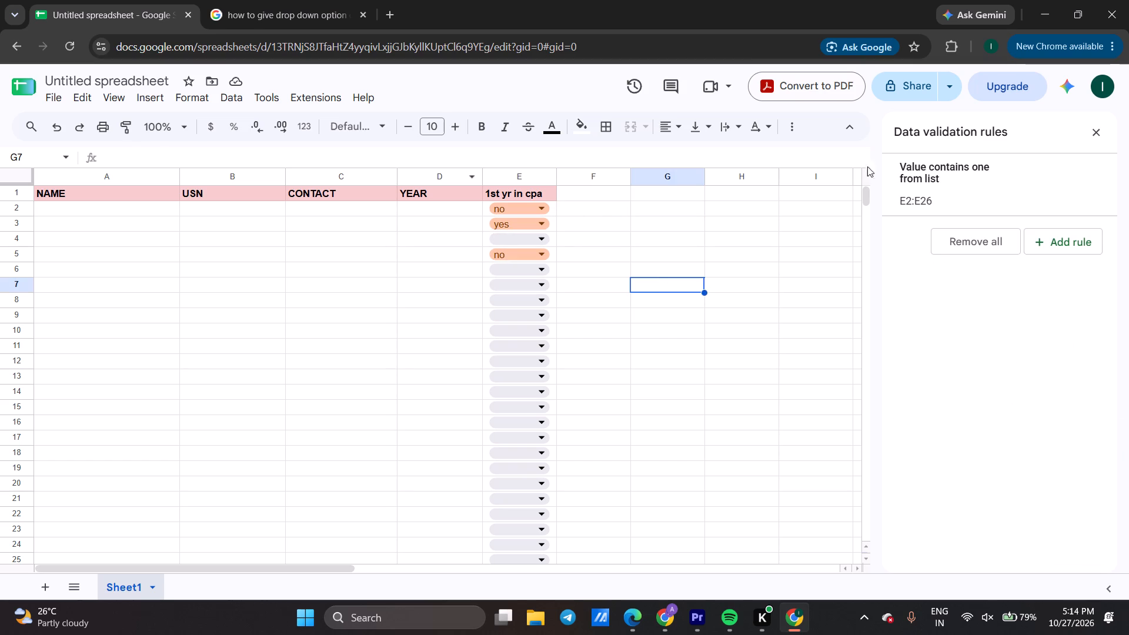
pyautogui.click(1094, 133)
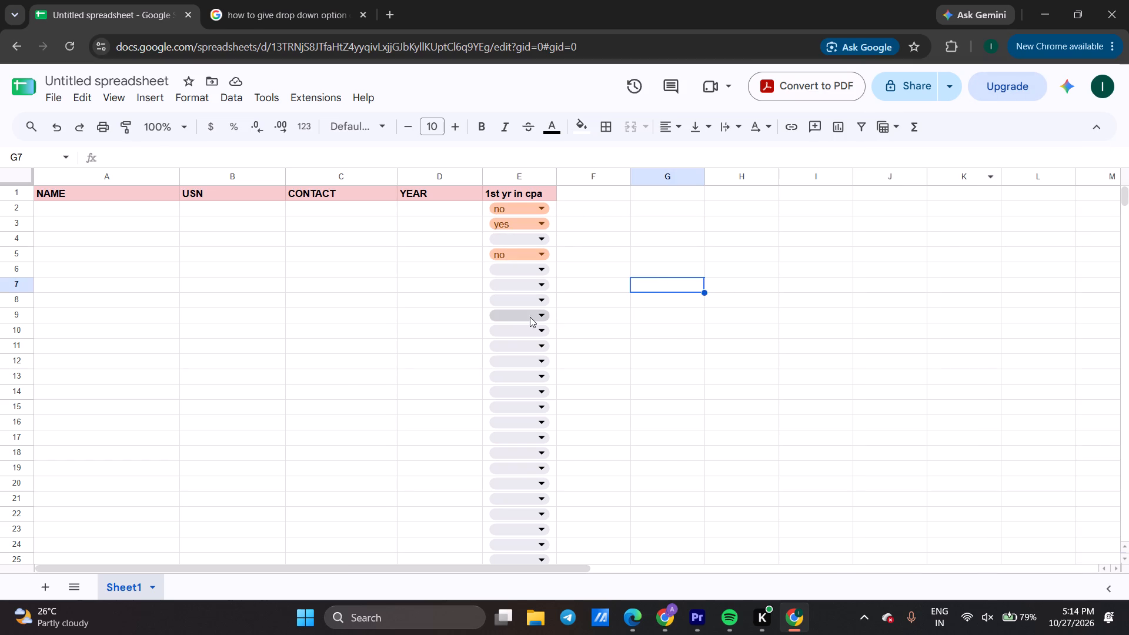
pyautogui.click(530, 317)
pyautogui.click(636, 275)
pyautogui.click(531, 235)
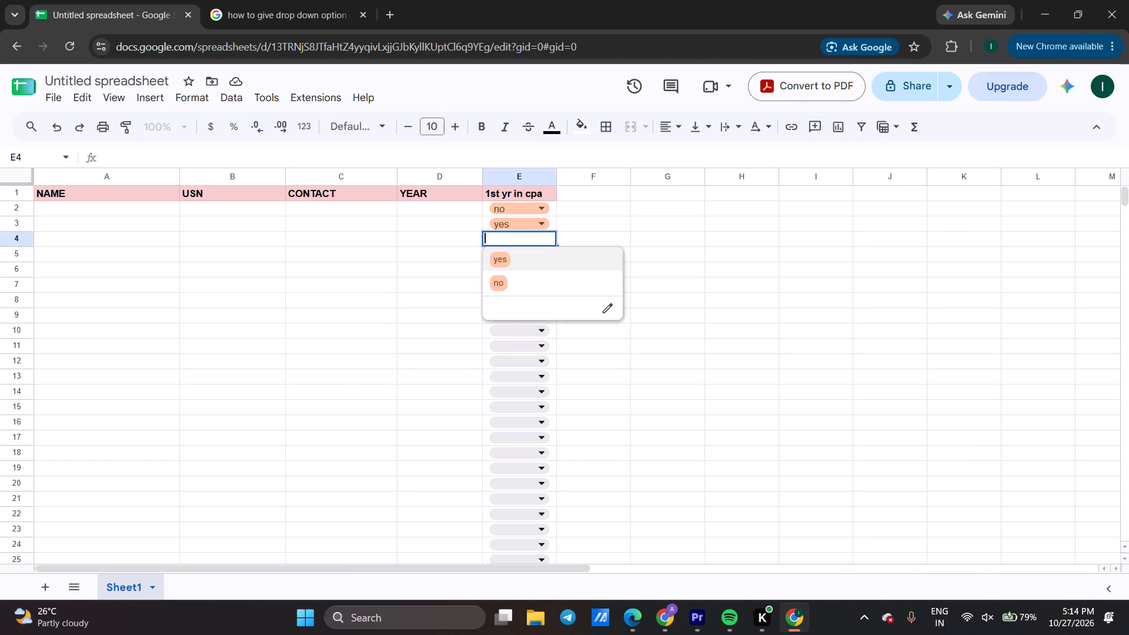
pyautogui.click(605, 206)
# Clear the chosen values from the dropdown cells E2 and E3.
pyautogui.click(523, 205)
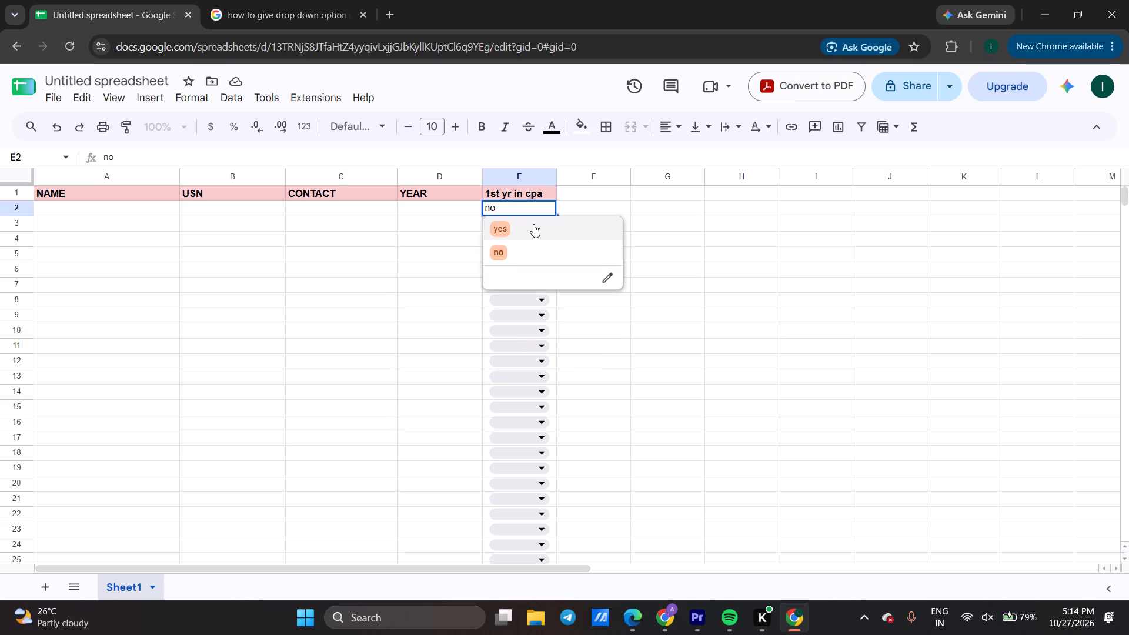
pyautogui.press('BackSpace')
pyautogui.press('BackSpace')
pyautogui.press('BackSpace')
pyautogui.click(640, 206)
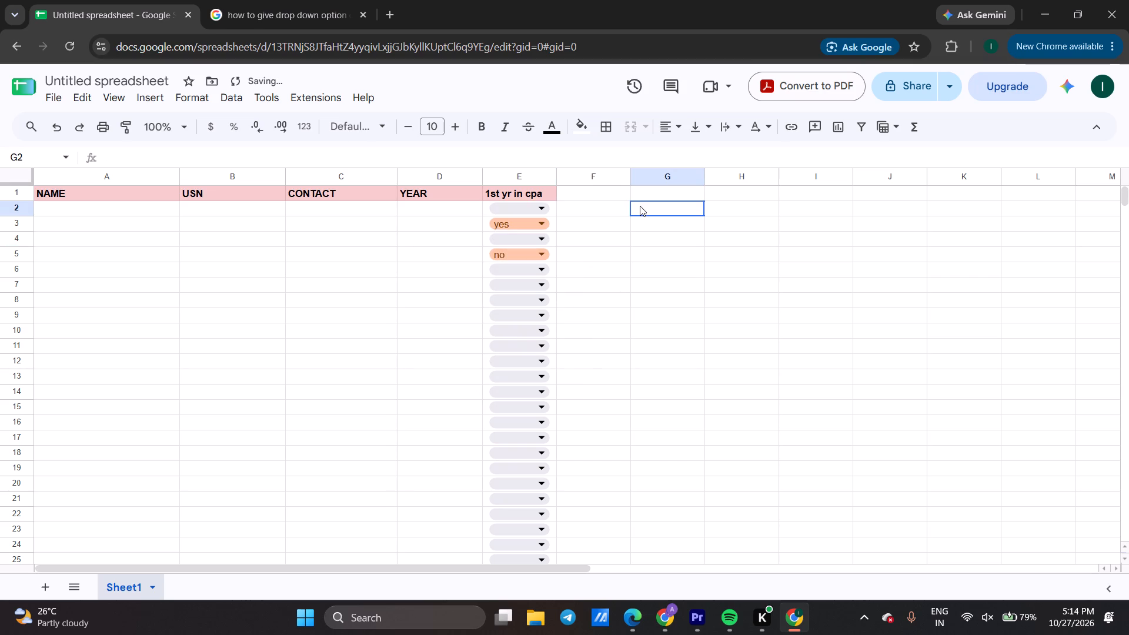
pyautogui.click(502, 227)
pyautogui.press('BackSpace')
pyautogui.press('BackSpace')
pyautogui.press('BackSpace')
pyautogui.click(634, 211)
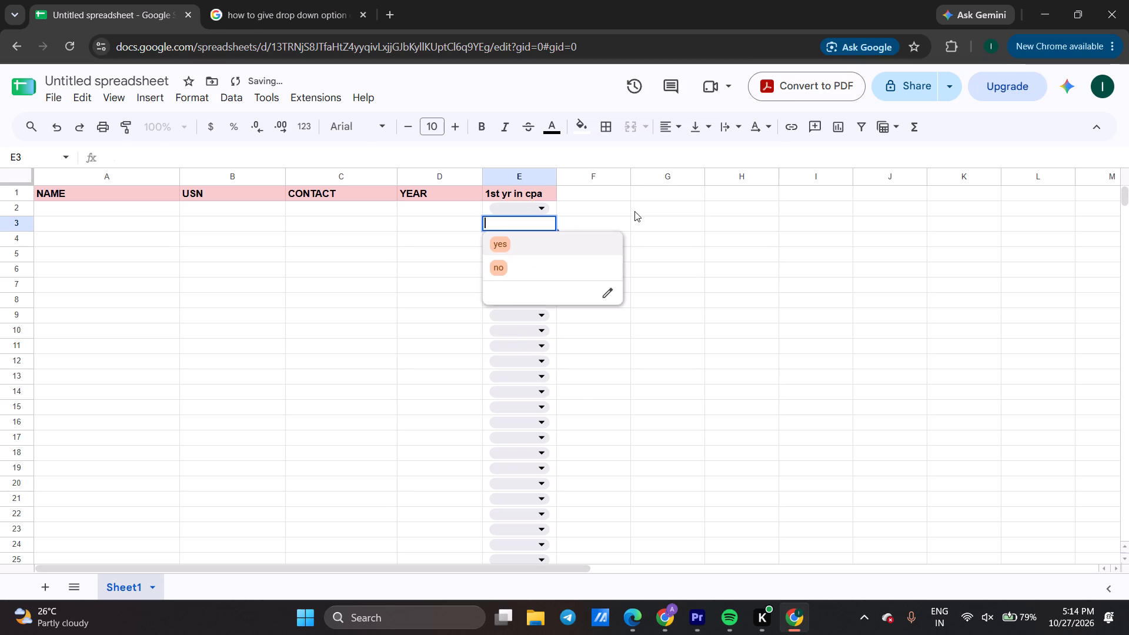
# Clear the chosen value from cell E5 and undo the removal of its dropdown.
pyautogui.click(523, 262)
pyautogui.press('BackSpace')
pyautogui.press('BackSpace')
pyautogui.press('BackSpace')
pyautogui.click(637, 235)
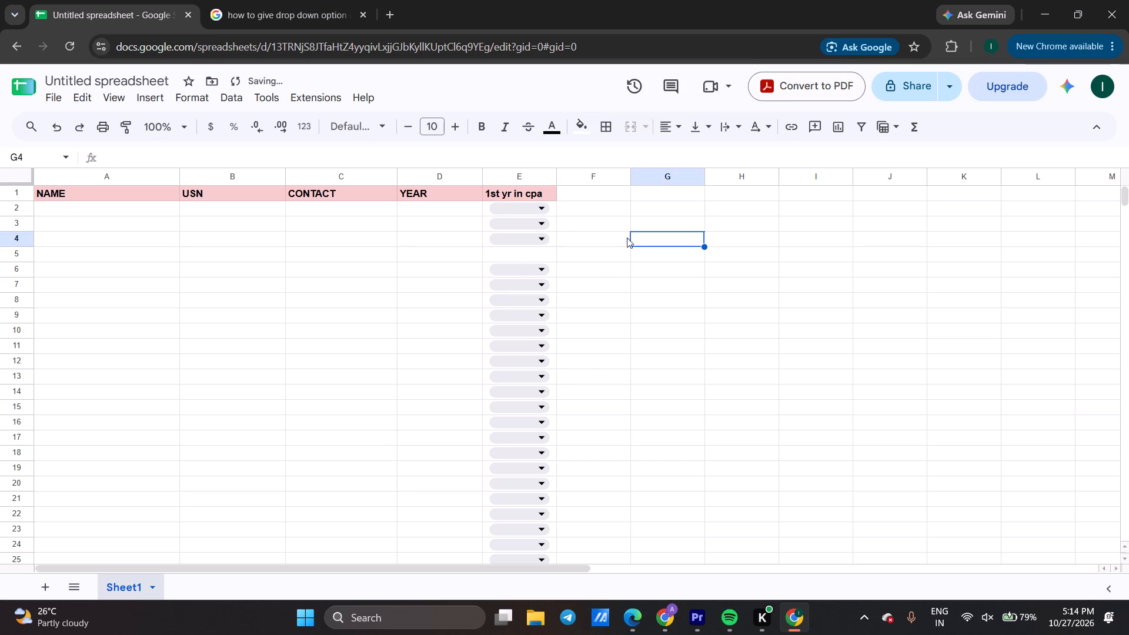
pyautogui.hotkey('ctrl', 'z')
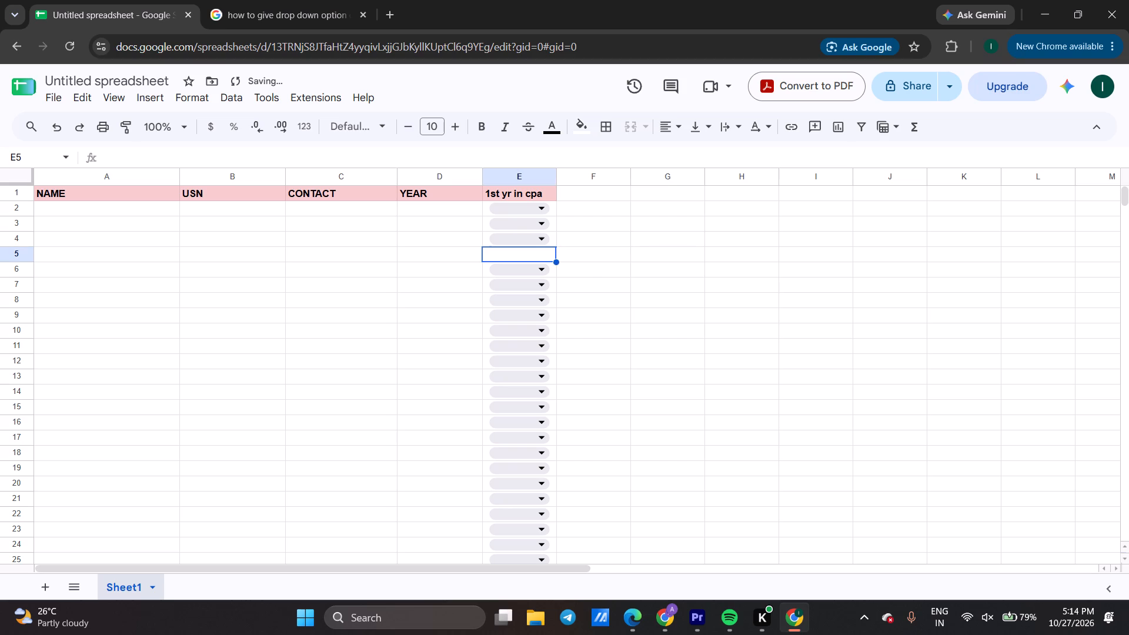
pyautogui.hotkey('ctrl', 'z')
pyautogui.click(665, 273)
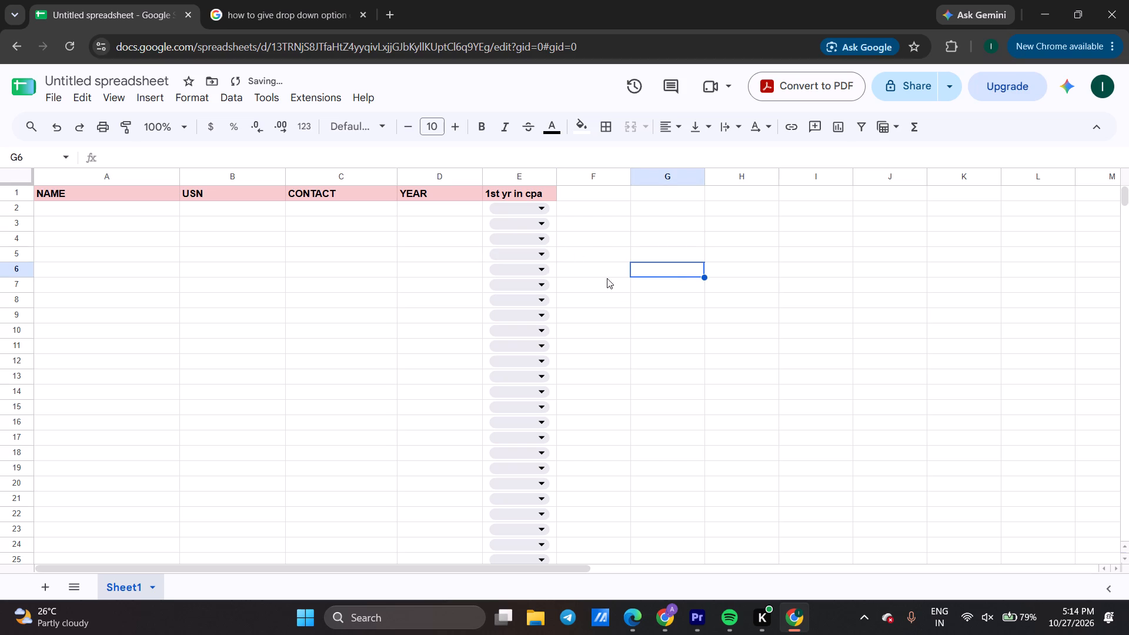
# Widen the 1st yr in cpa column to about one and a half times its width.
pyautogui.moveTo(556, 173); pyautogui.dragTo(607, 170)
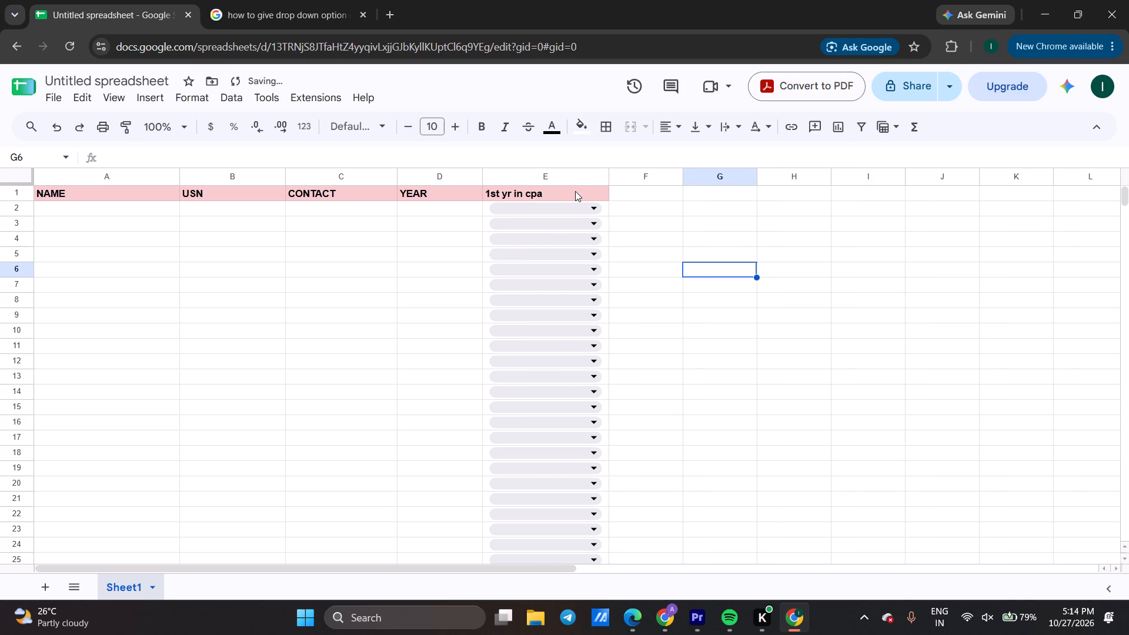
# Centre the headings in cells A1 to E1 horizontally.
pyautogui.moveTo(576, 190); pyautogui.dragTo(93, 194)
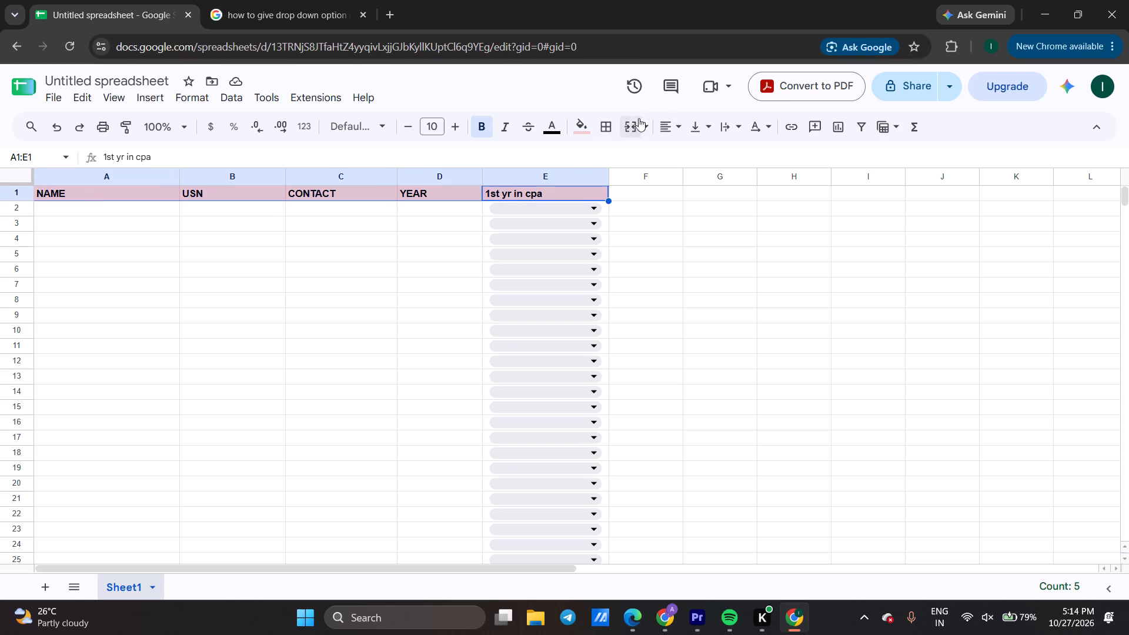
pyautogui.click(682, 122)
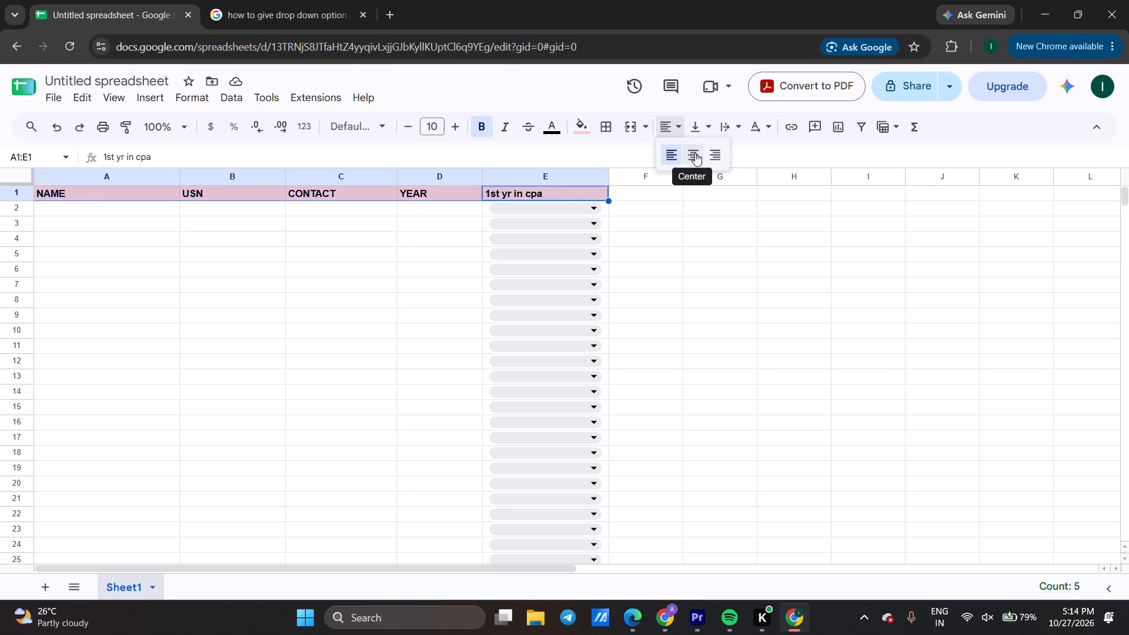
pyautogui.click(695, 153)
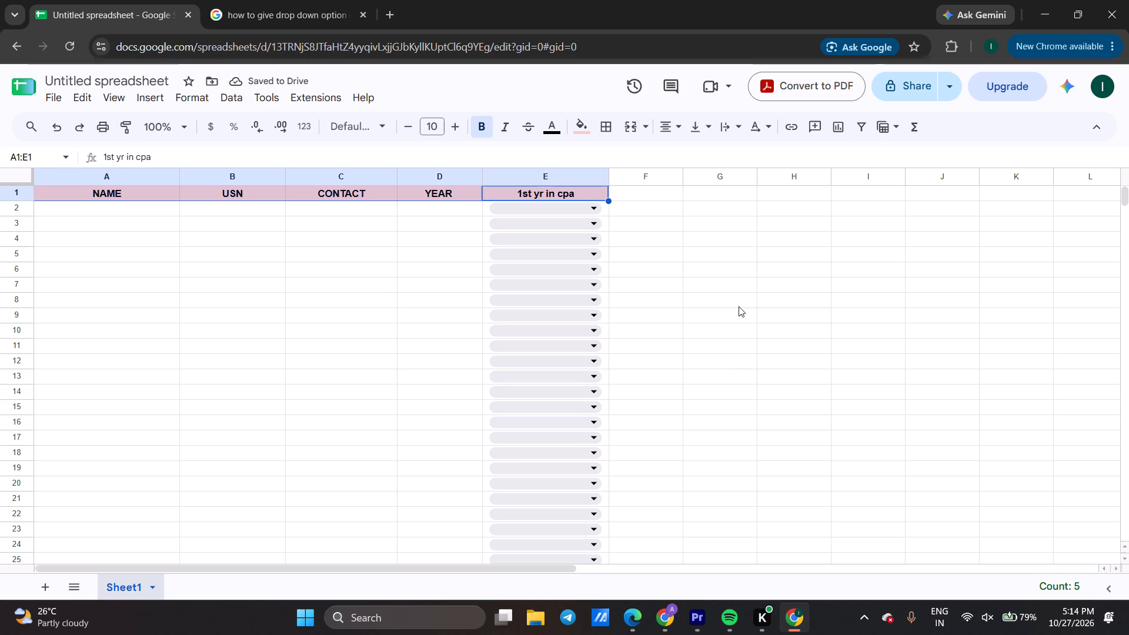
pyautogui.click(735, 255)
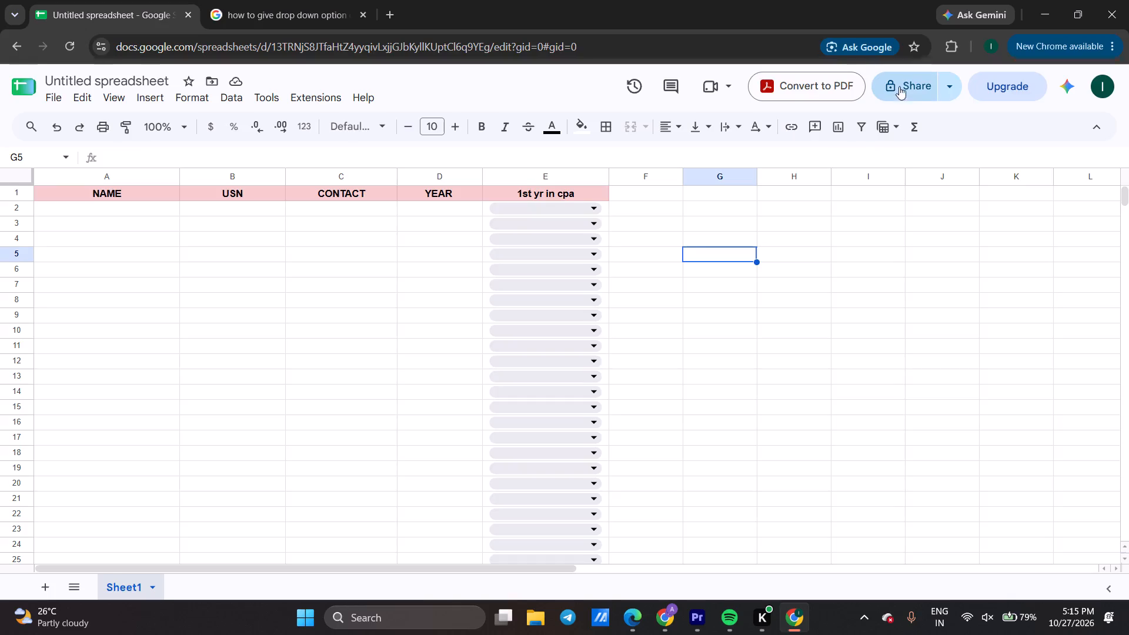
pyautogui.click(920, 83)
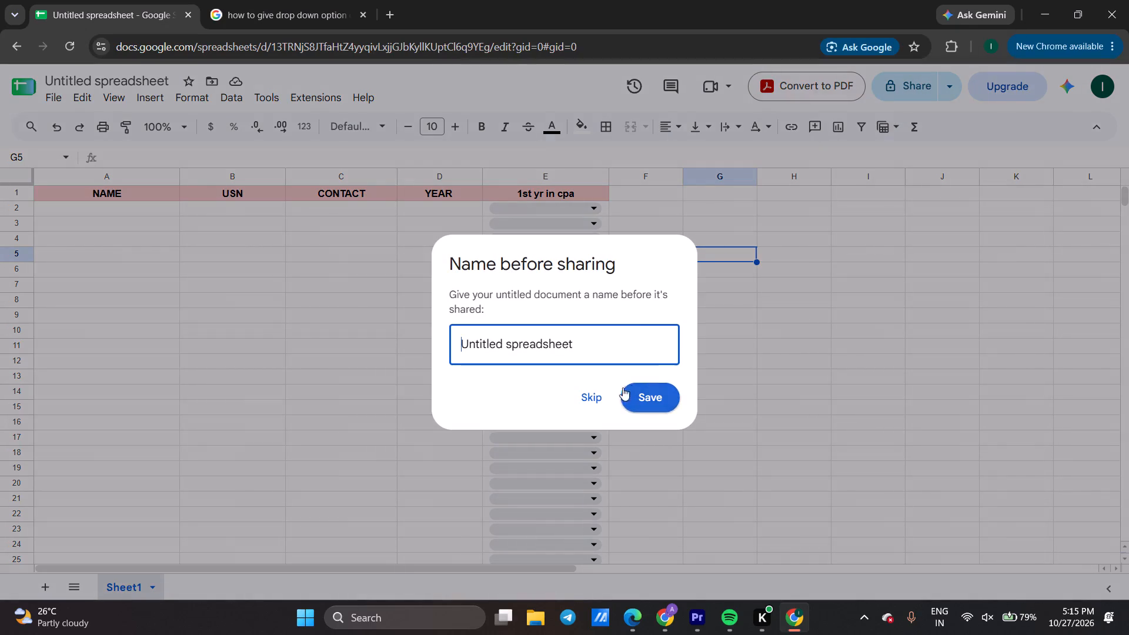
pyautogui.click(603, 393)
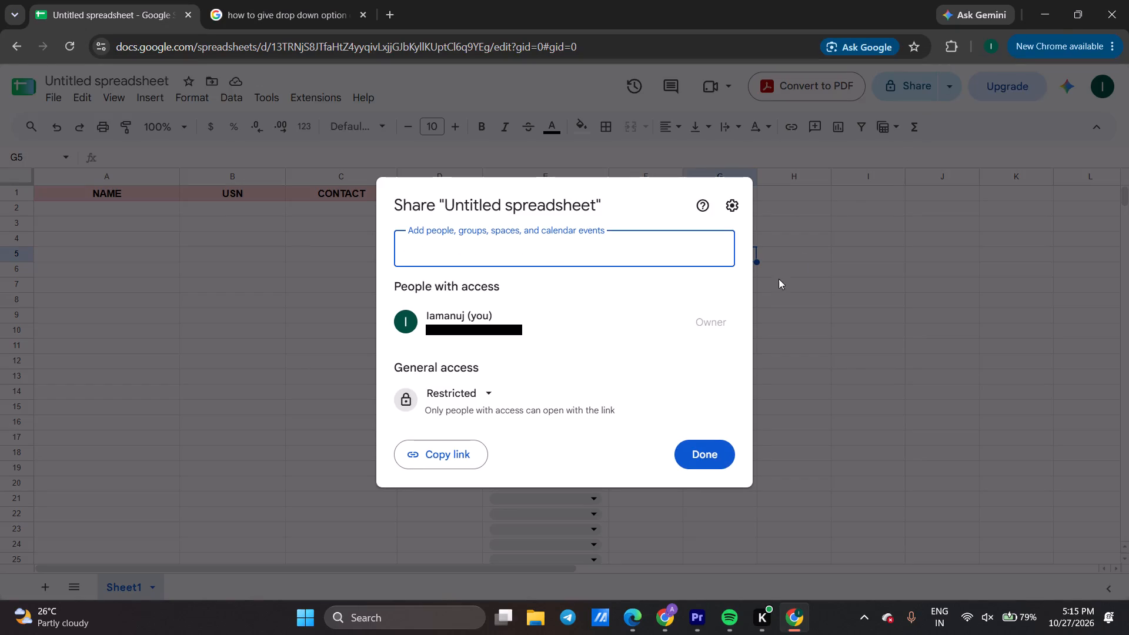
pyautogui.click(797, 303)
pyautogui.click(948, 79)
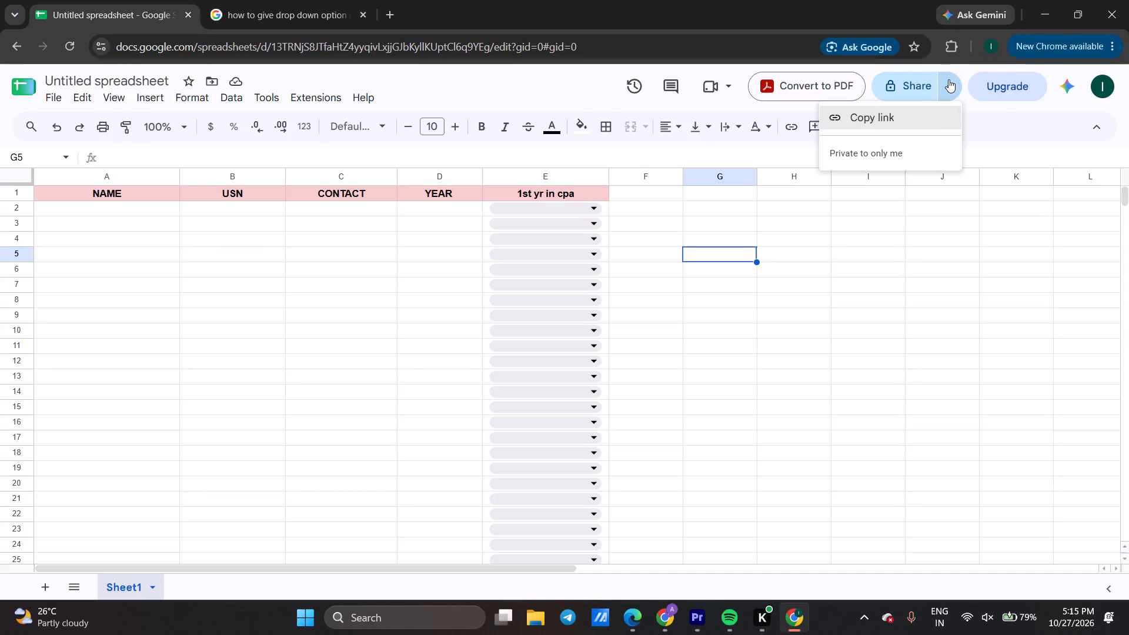
# Start sharing the spreadsheet and save it with the name cpa record.
pyautogui.click(910, 82)
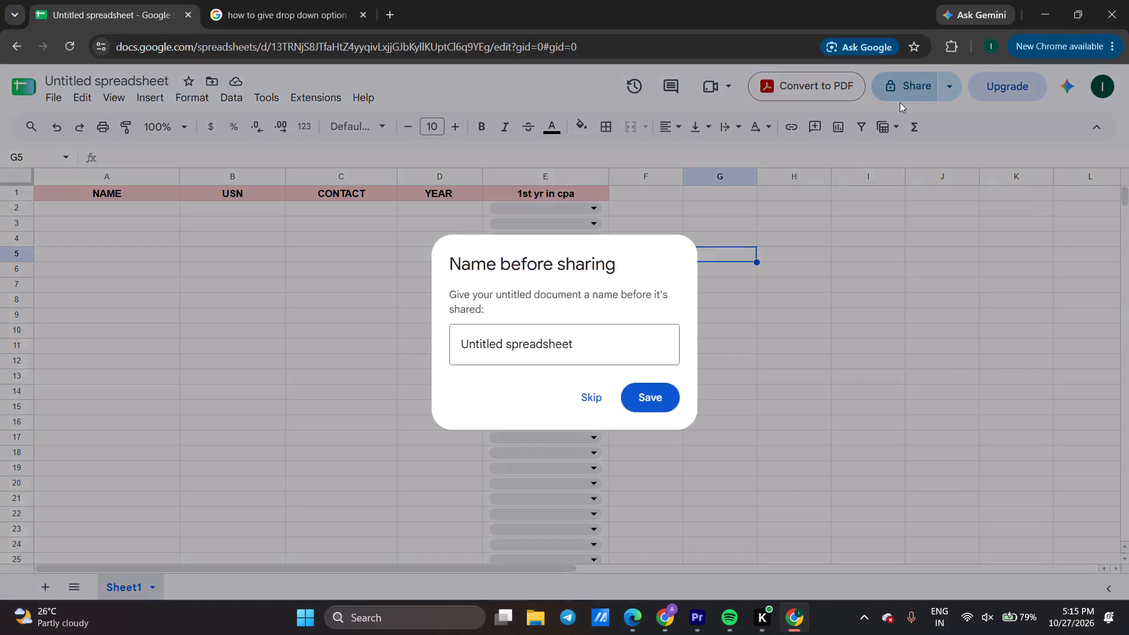
pyautogui.moveTo(574, 348); pyautogui.dragTo(436, 350)
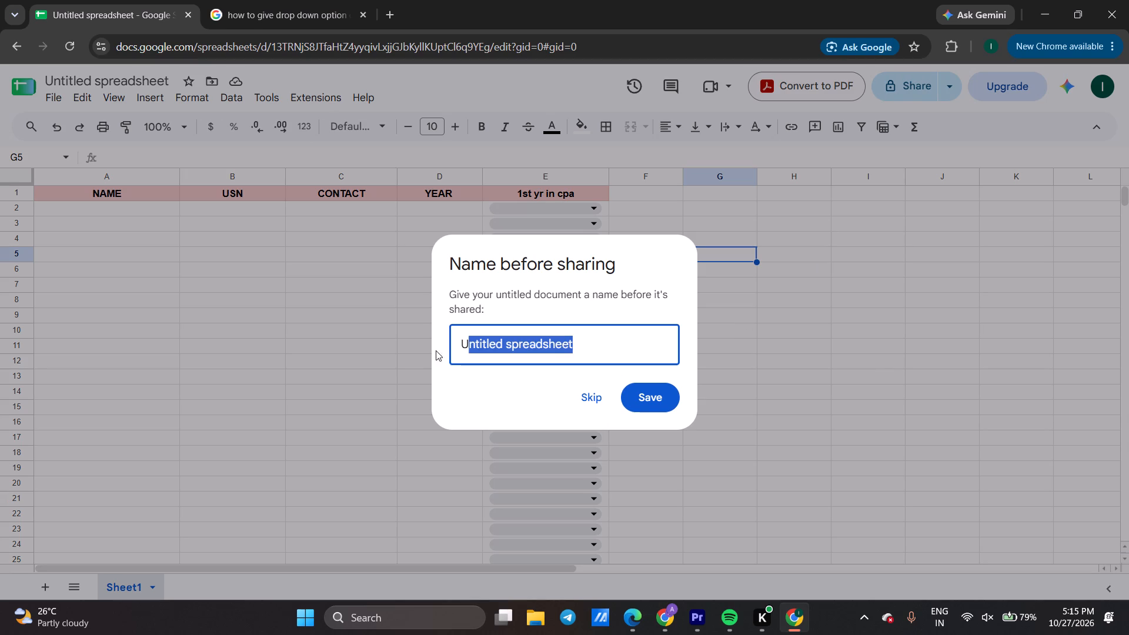
pyautogui.moveTo(436, 350); pyautogui.dragTo(376, 350)
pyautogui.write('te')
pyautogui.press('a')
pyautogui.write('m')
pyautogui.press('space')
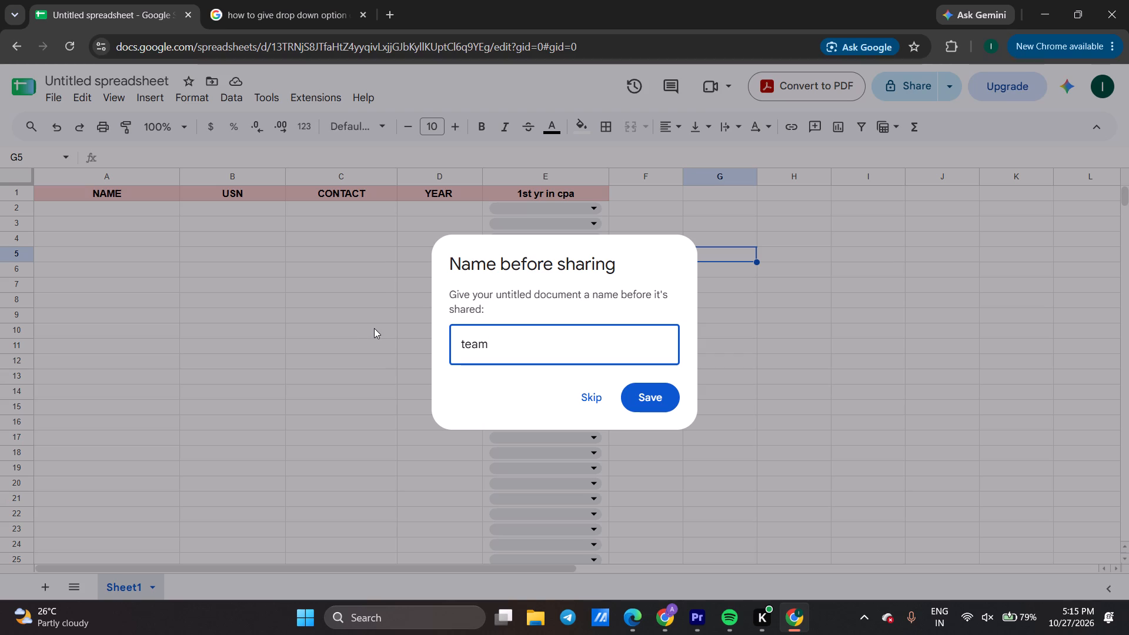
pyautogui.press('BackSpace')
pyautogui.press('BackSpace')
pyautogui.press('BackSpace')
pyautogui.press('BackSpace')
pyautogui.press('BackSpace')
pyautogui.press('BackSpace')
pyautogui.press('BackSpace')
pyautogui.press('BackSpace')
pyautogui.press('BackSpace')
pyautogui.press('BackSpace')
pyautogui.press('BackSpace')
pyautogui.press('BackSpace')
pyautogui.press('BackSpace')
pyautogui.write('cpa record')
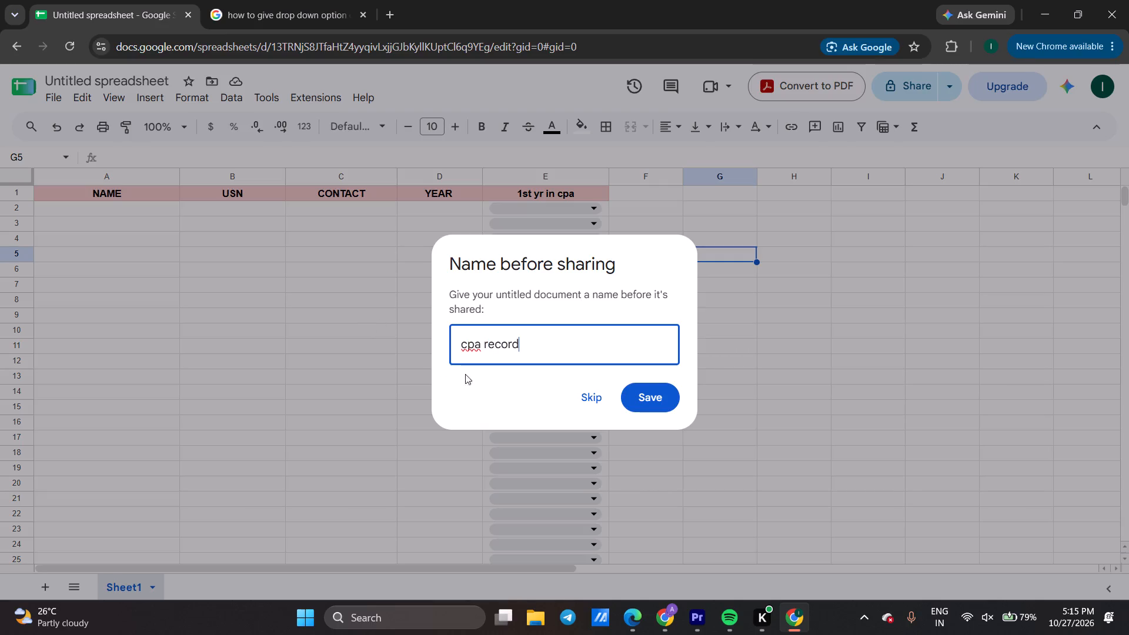
pyautogui.click(656, 392)
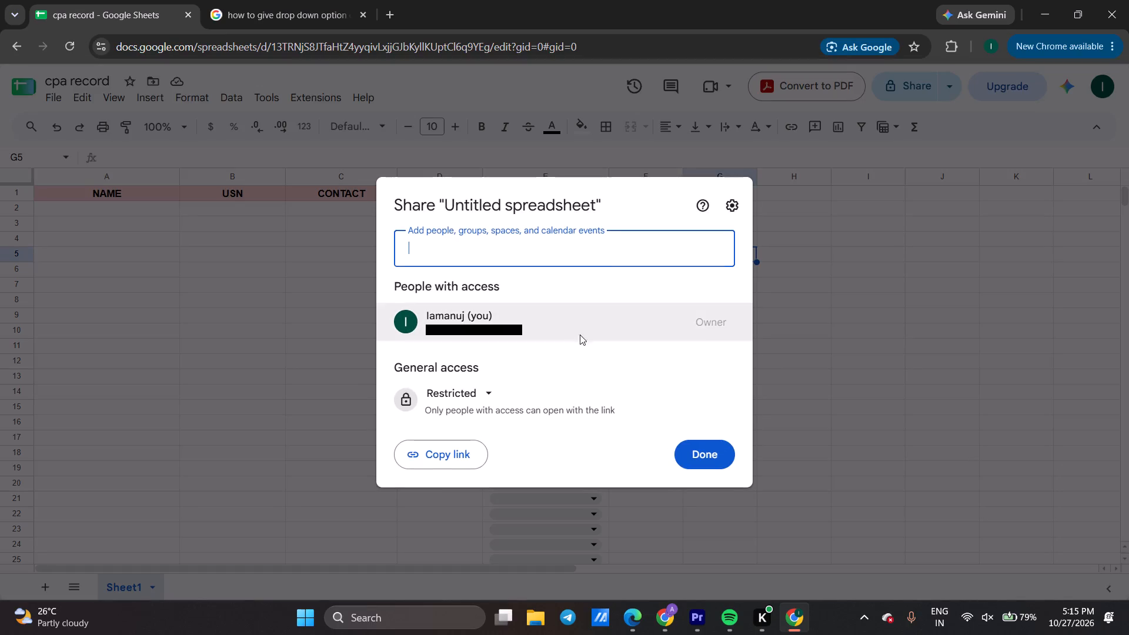
# Change the general access of the spreadsheet to Anyone with the link.
pyautogui.scroll(-1, 548, 342)
pyautogui.click(584, 407)
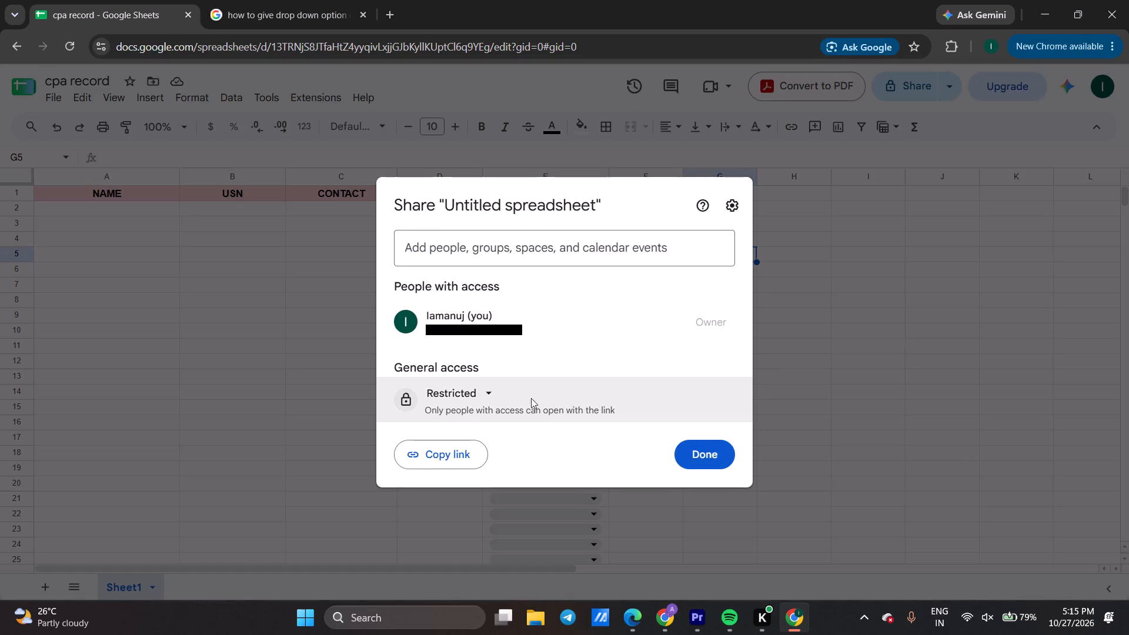
pyautogui.click(469, 402)
pyautogui.click(510, 460)
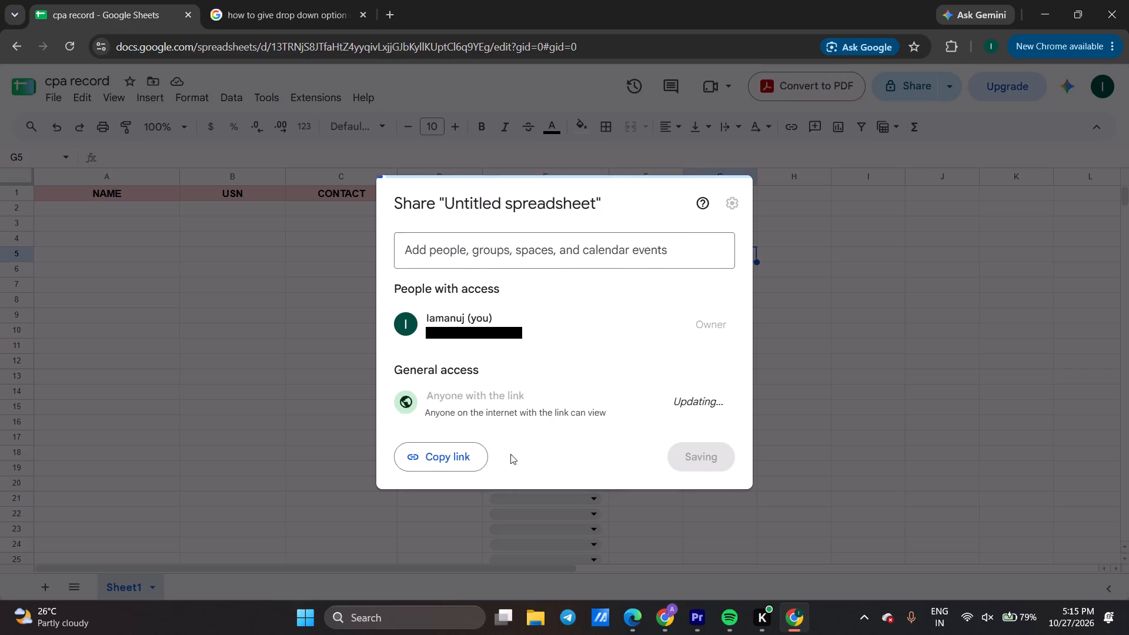
pyautogui.scroll(-2, 530, 390)
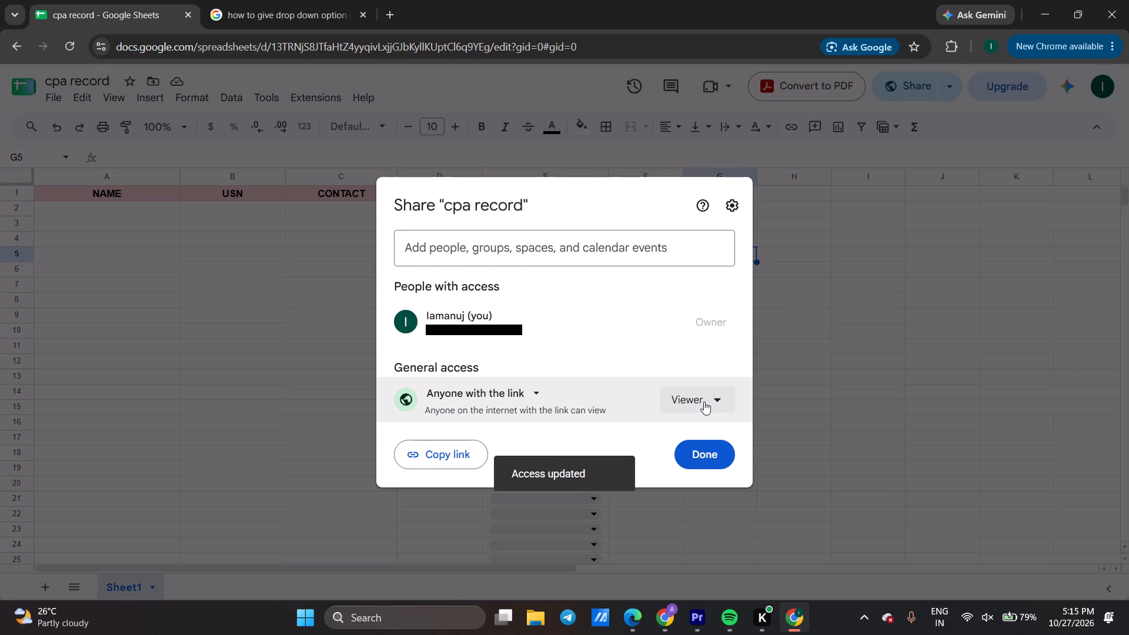
# Set the role for anyone with the link to Commenter.
pyautogui.click(704, 402)
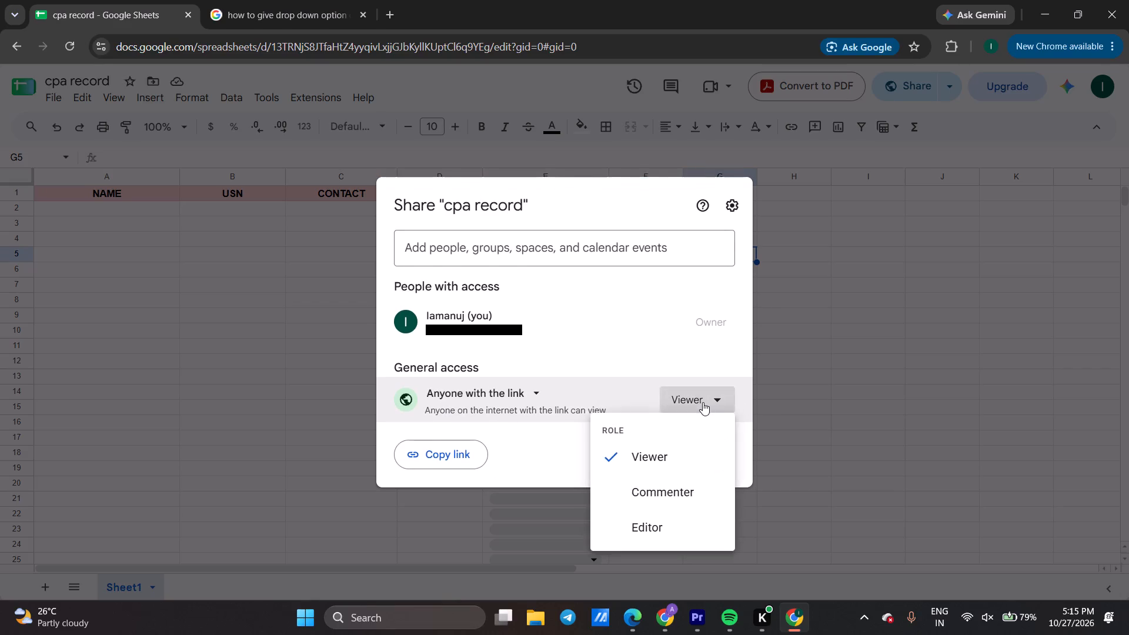
pyautogui.click(660, 497)
pyautogui.click(696, 406)
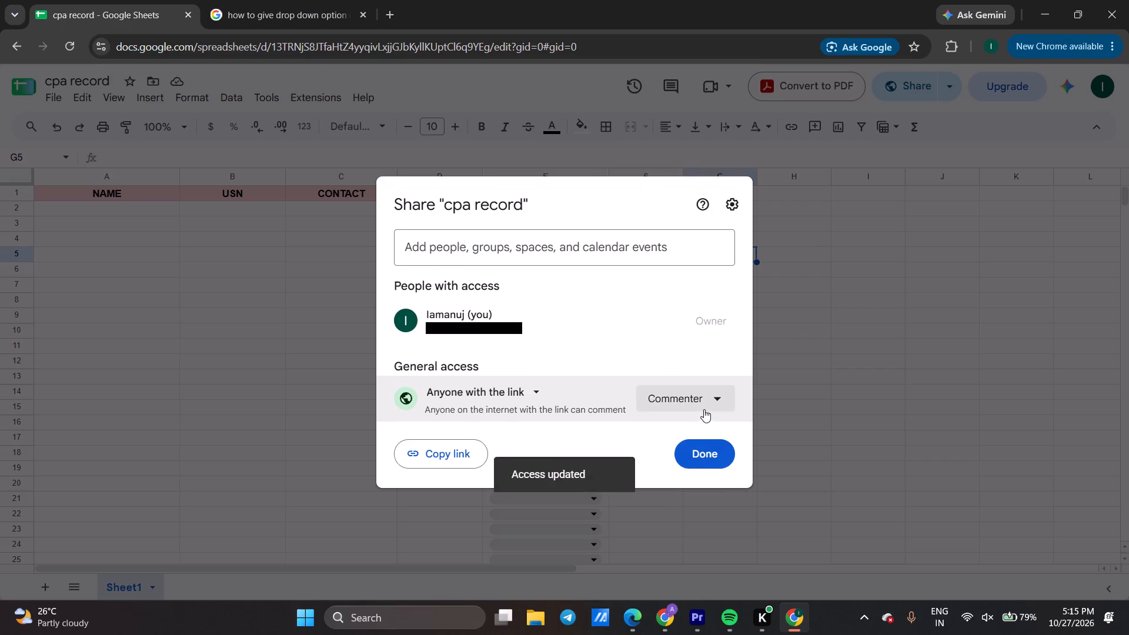
# Set the role for anyone with the link to Editor and finish the sharing settings.
pyautogui.click(704, 409)
pyautogui.click(673, 528)
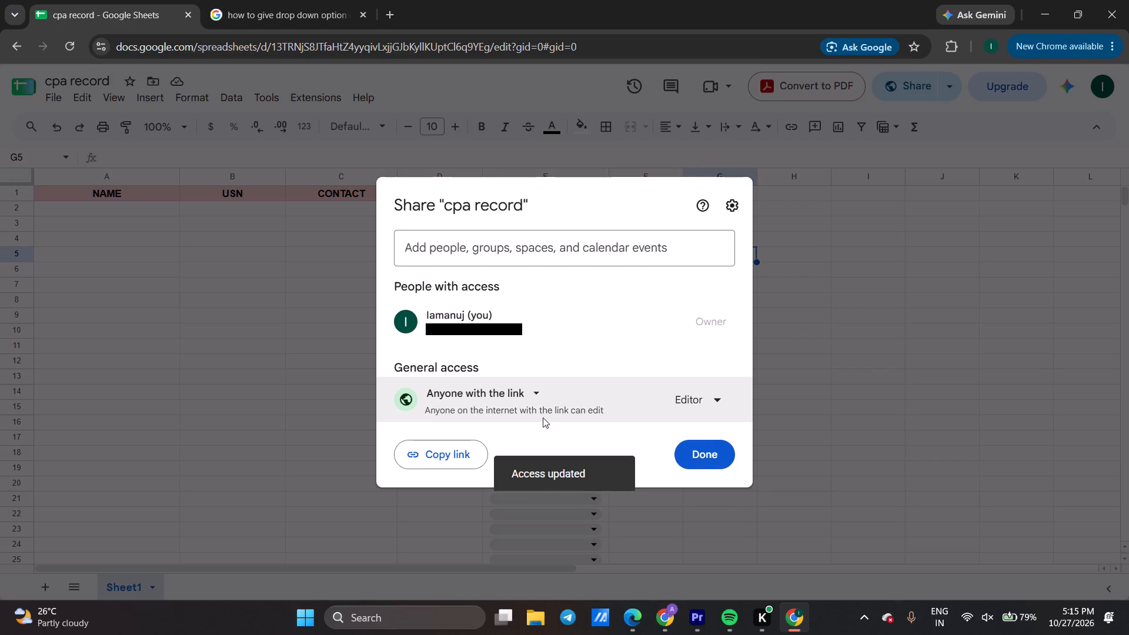
pyautogui.click(704, 450)
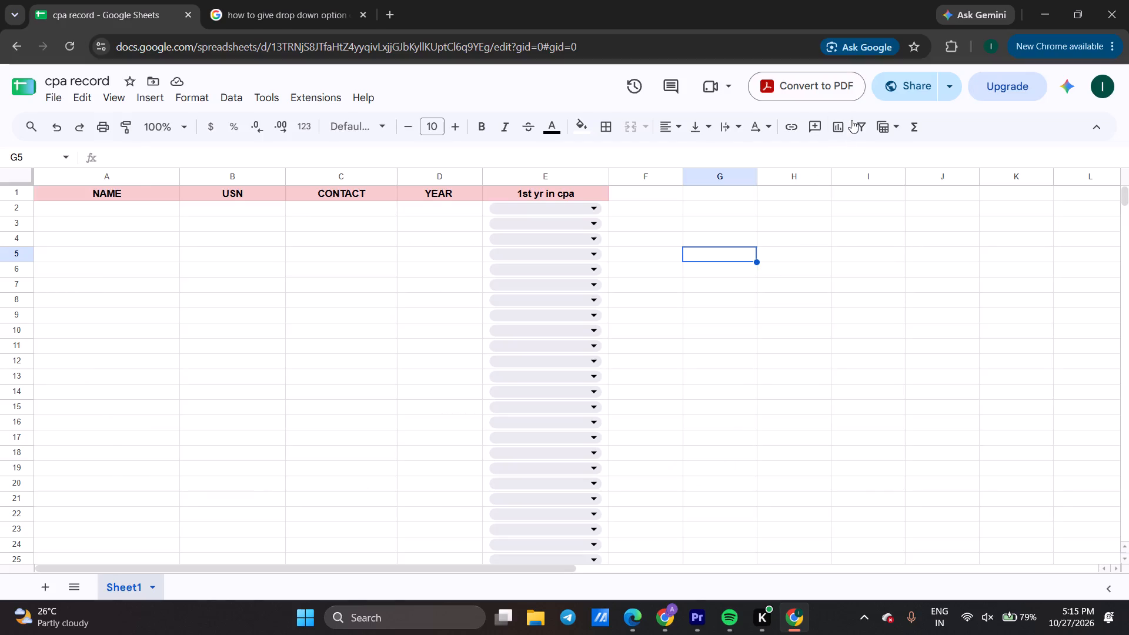
# Copy the sharing link of the cpa record spreadsheet and close the sharing settings.
pyautogui.click(941, 88)
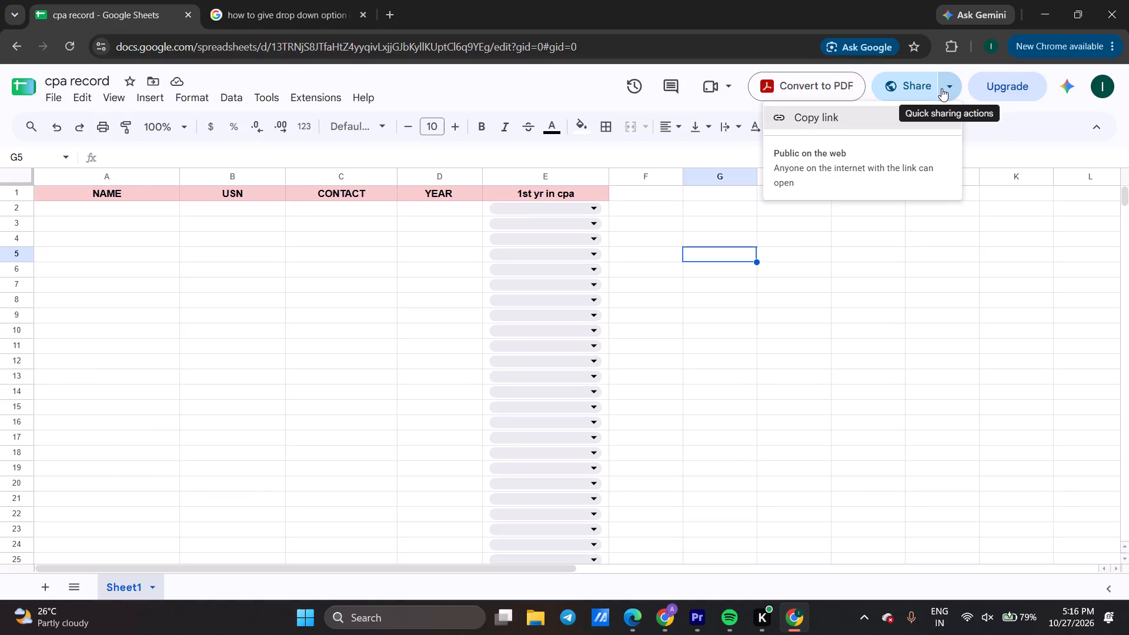
pyautogui.click(846, 176)
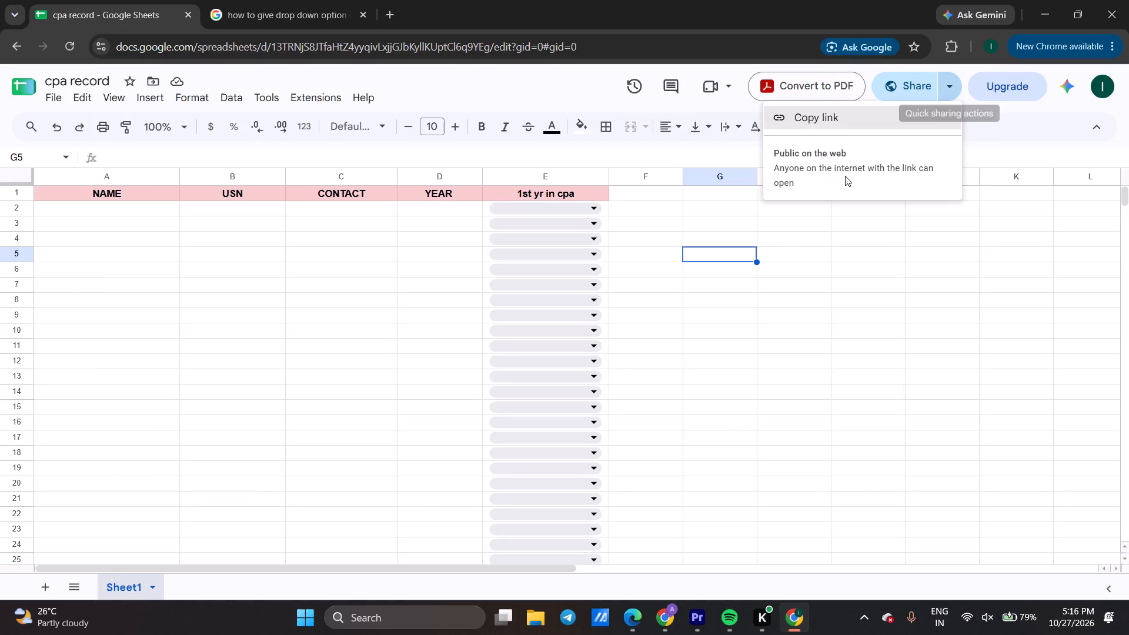
pyautogui.click(893, 86)
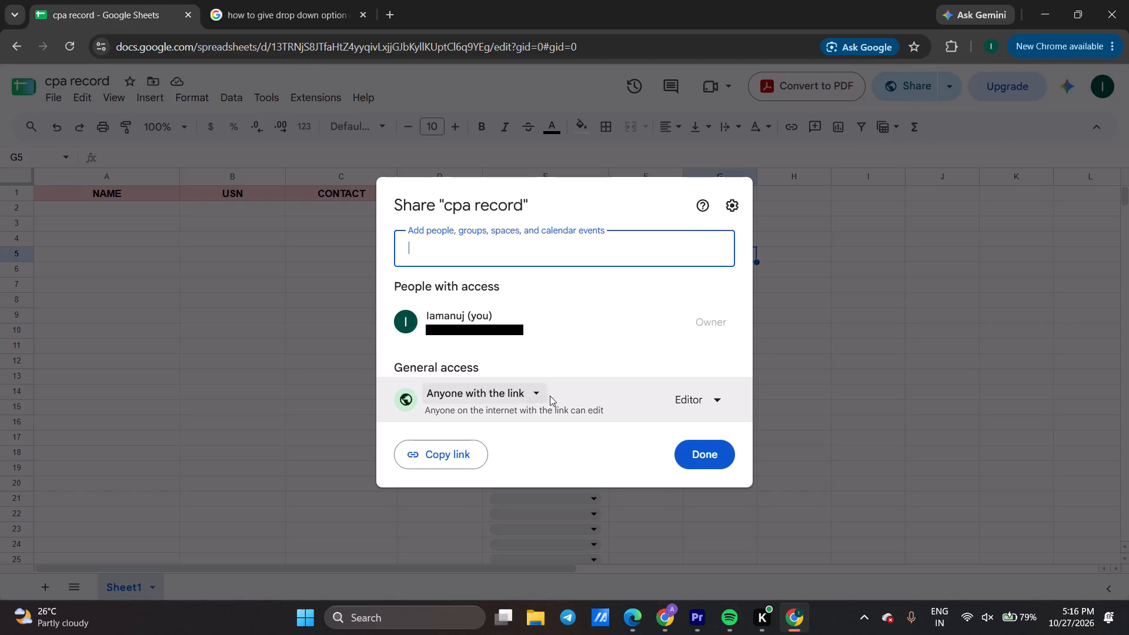
pyautogui.click(566, 399)
pyautogui.click(566, 399)
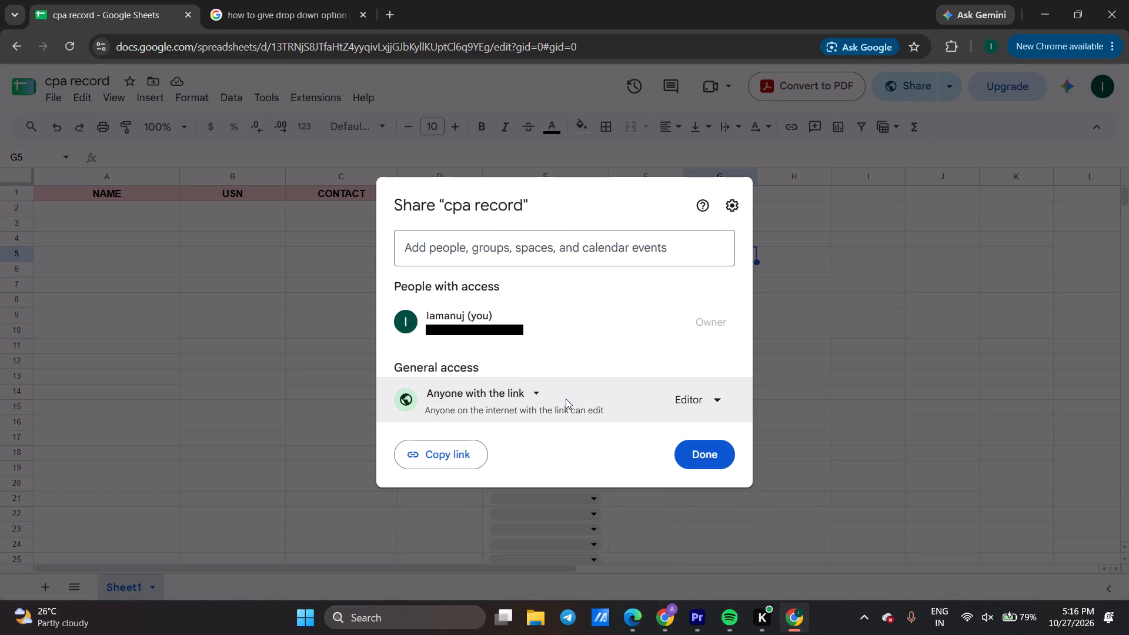
pyautogui.click(433, 459)
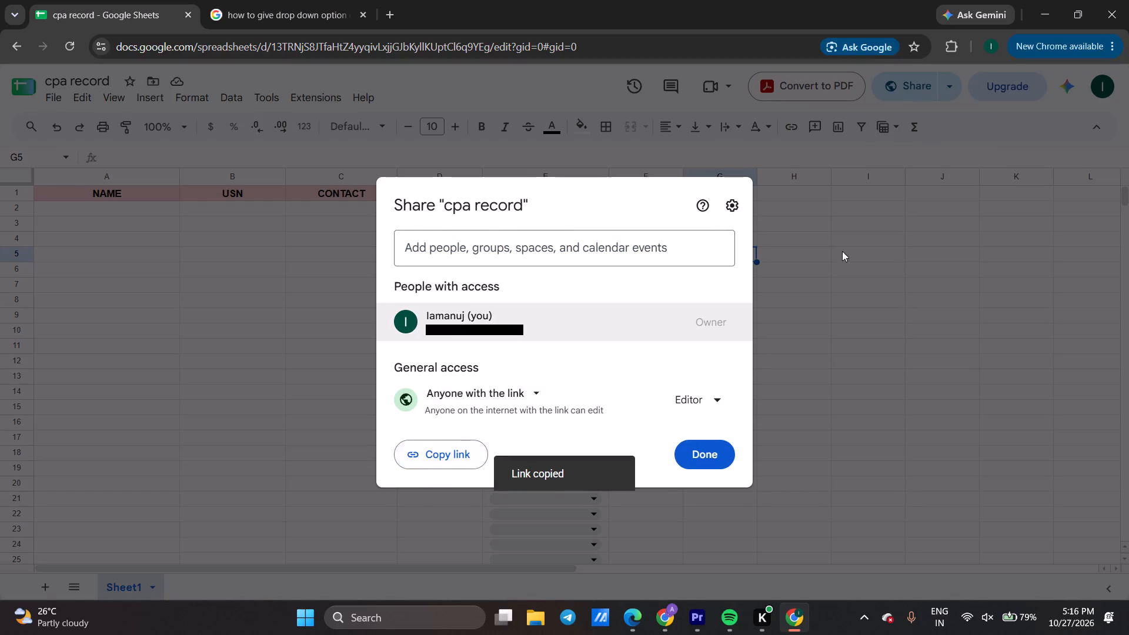
pyautogui.click(843, 272)
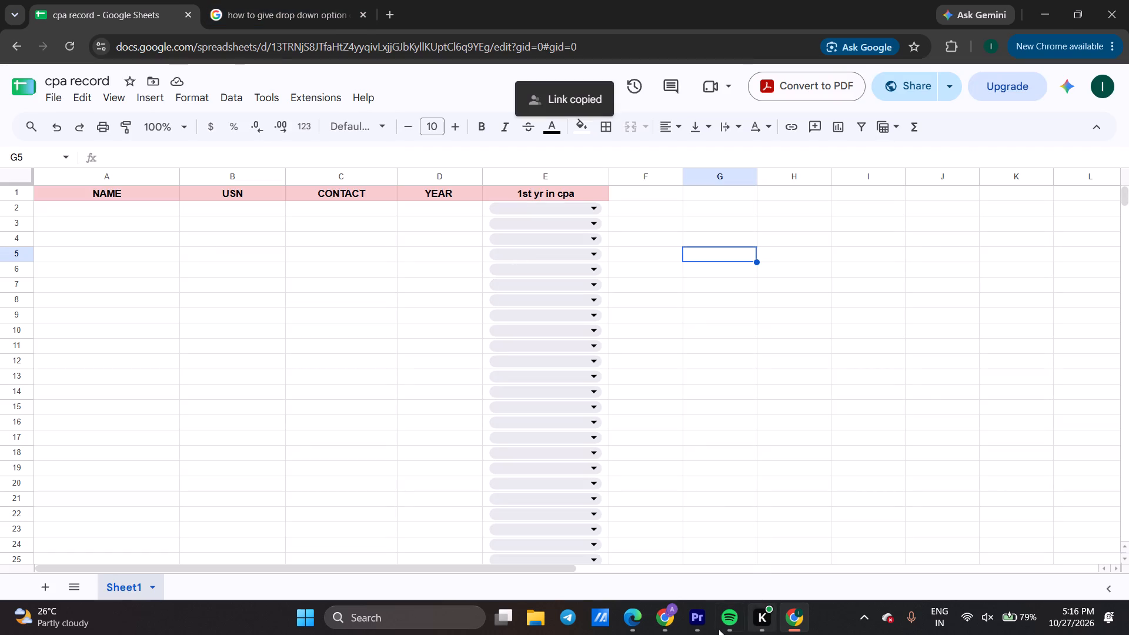
# Switch to the other Chrome profile's window and open the copied spreadsheet link in a new tab.
pyautogui.click(670, 612)
pyautogui.click(880, 9)
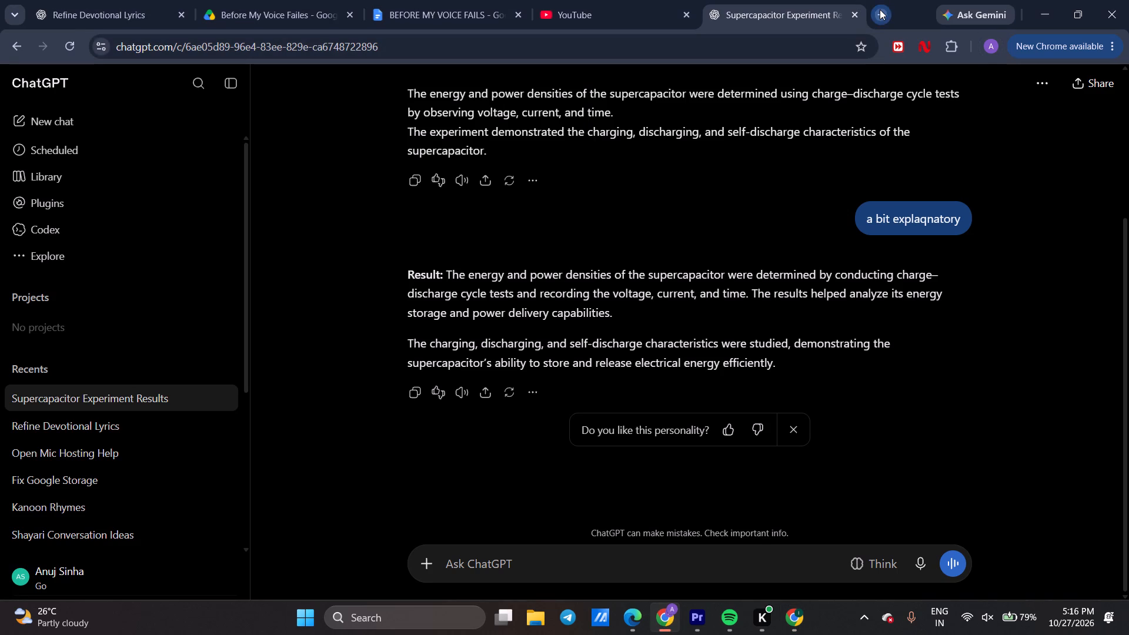
pyautogui.hotkey('ctrl', 'v')
pyautogui.press('Return')
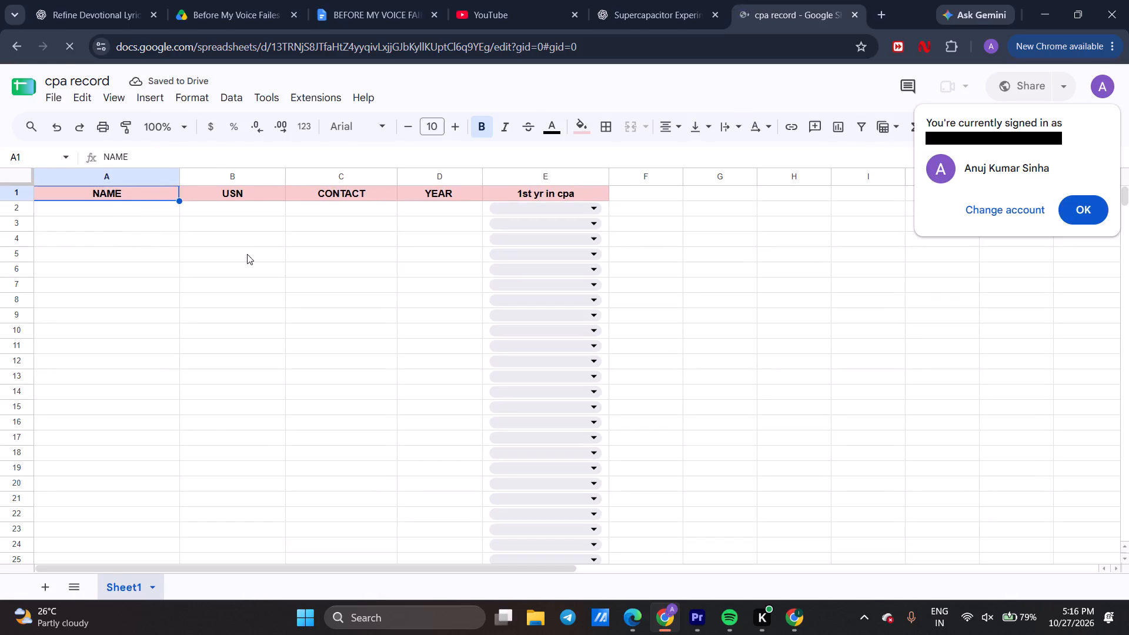
# Enter the account holder's full name in cell A2 under the NAME heading.
pyautogui.doubleClick(71, 206)
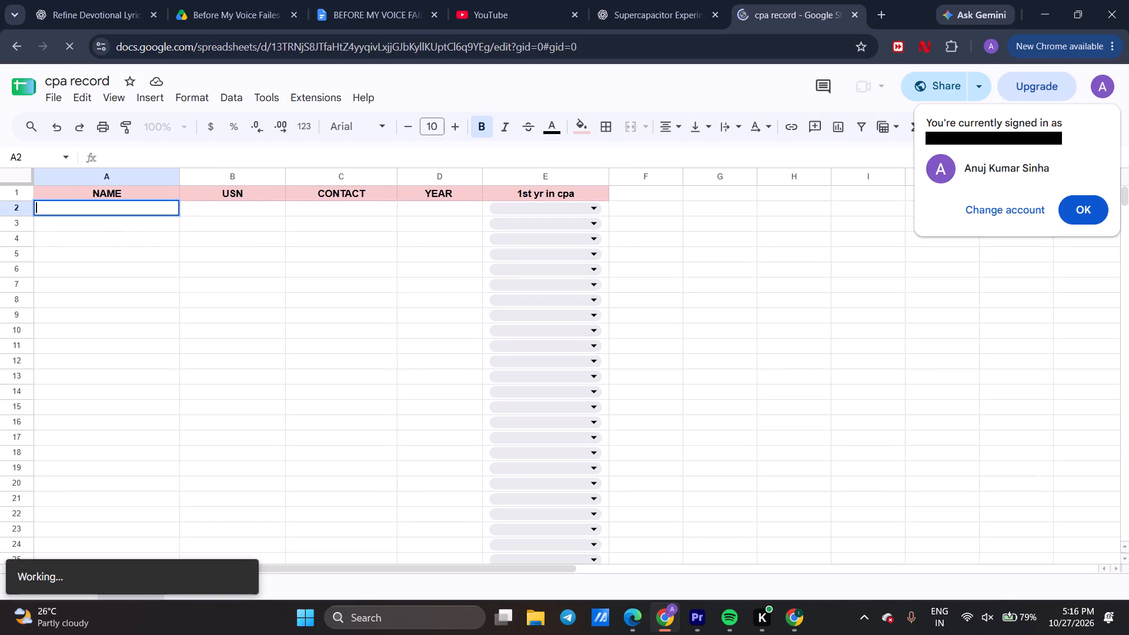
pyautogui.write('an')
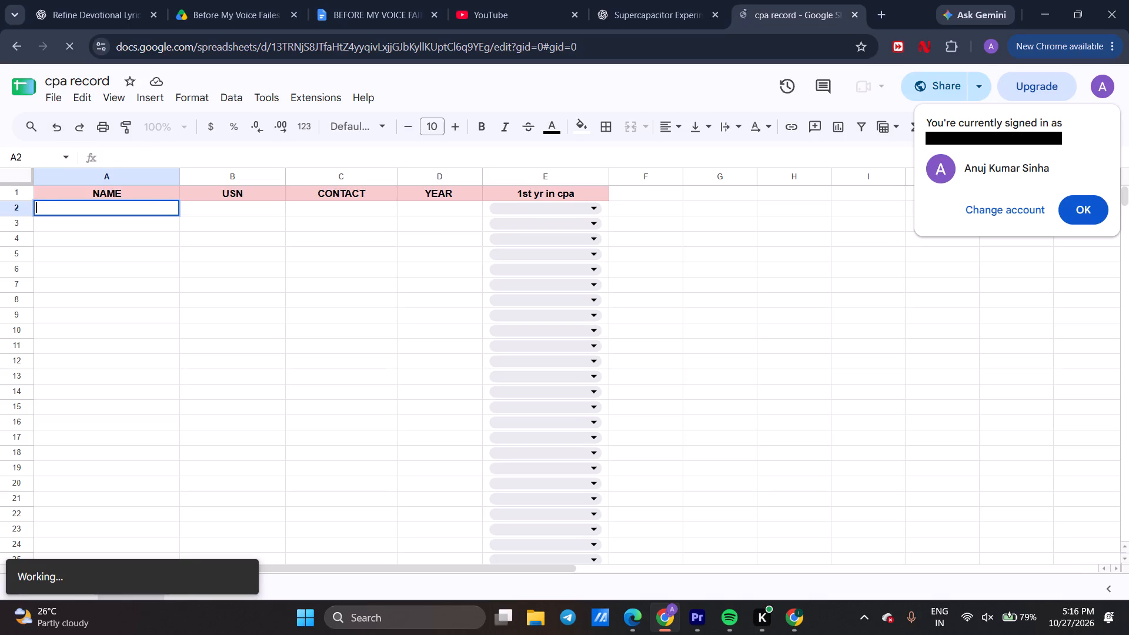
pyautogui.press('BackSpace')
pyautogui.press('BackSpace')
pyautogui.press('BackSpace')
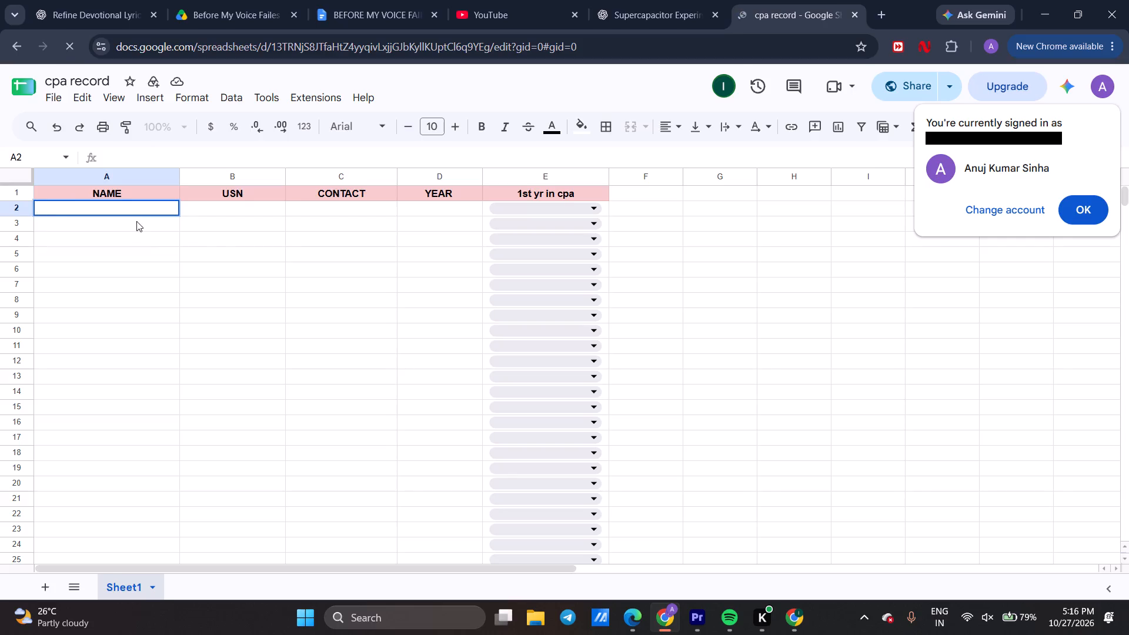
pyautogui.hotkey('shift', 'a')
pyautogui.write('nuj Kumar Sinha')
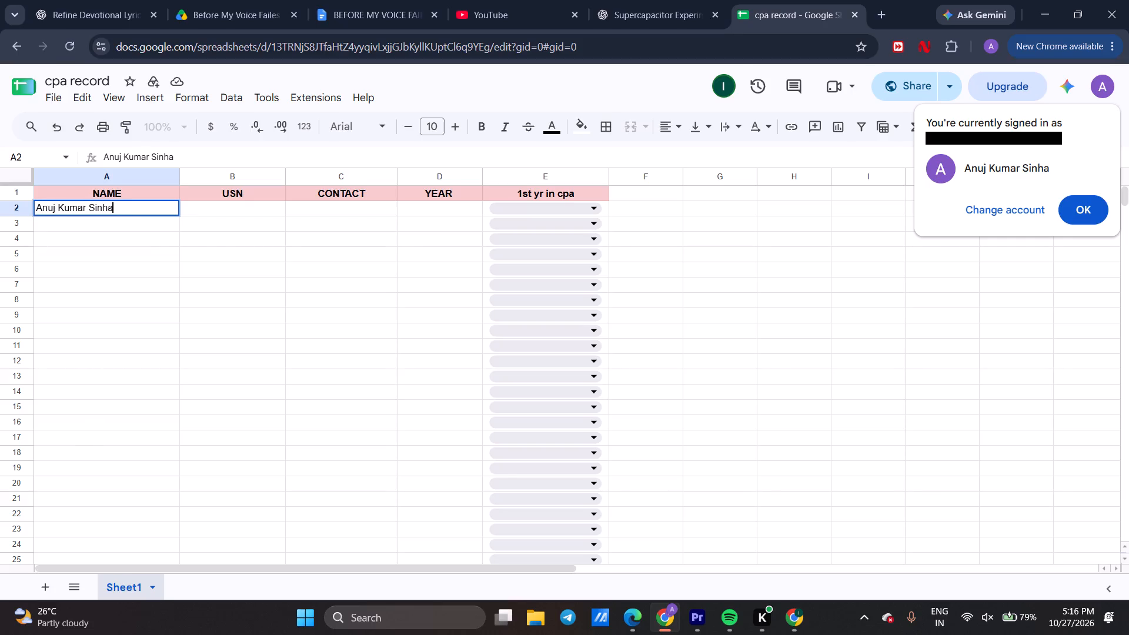
# Enter the account holder's USN in cell B2 under the USN heading.
pyautogui.click(209, 209)
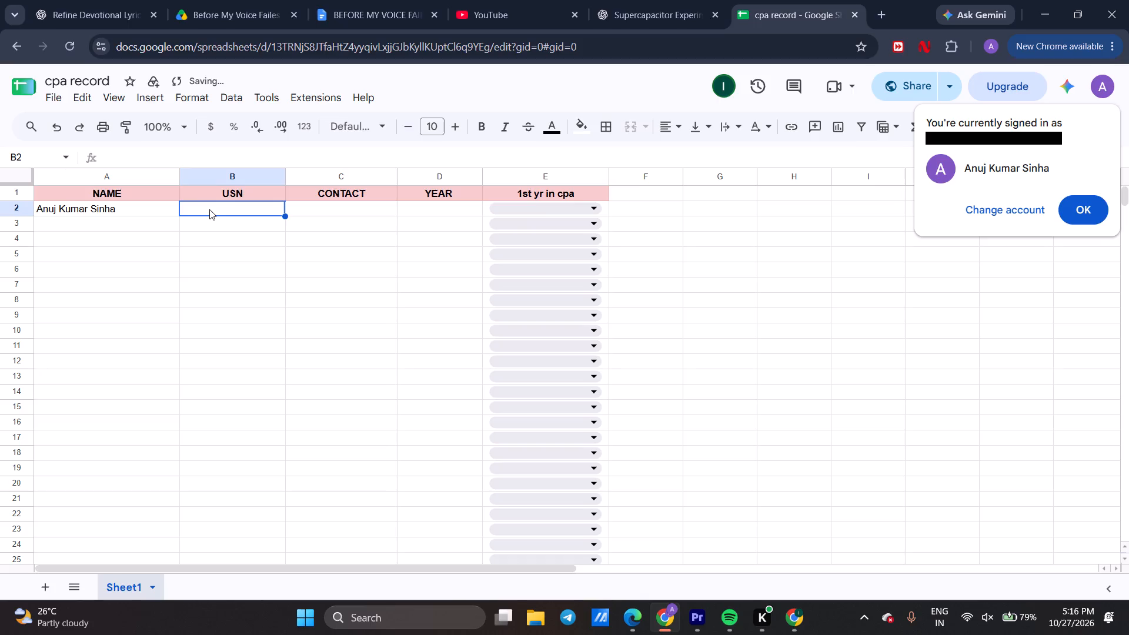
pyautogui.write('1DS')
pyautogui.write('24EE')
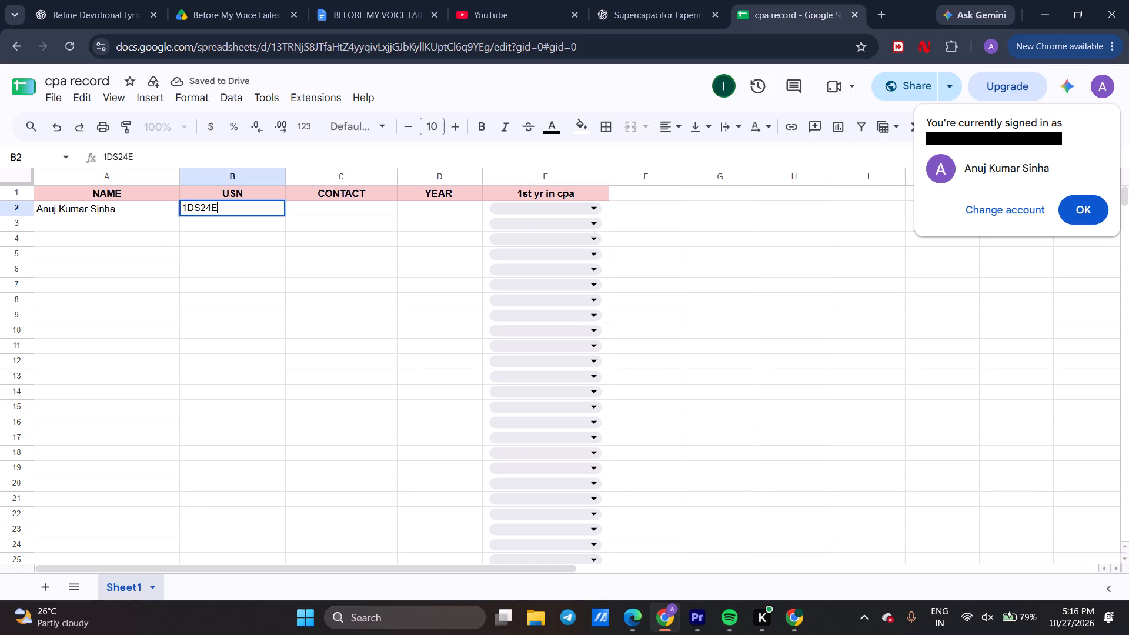
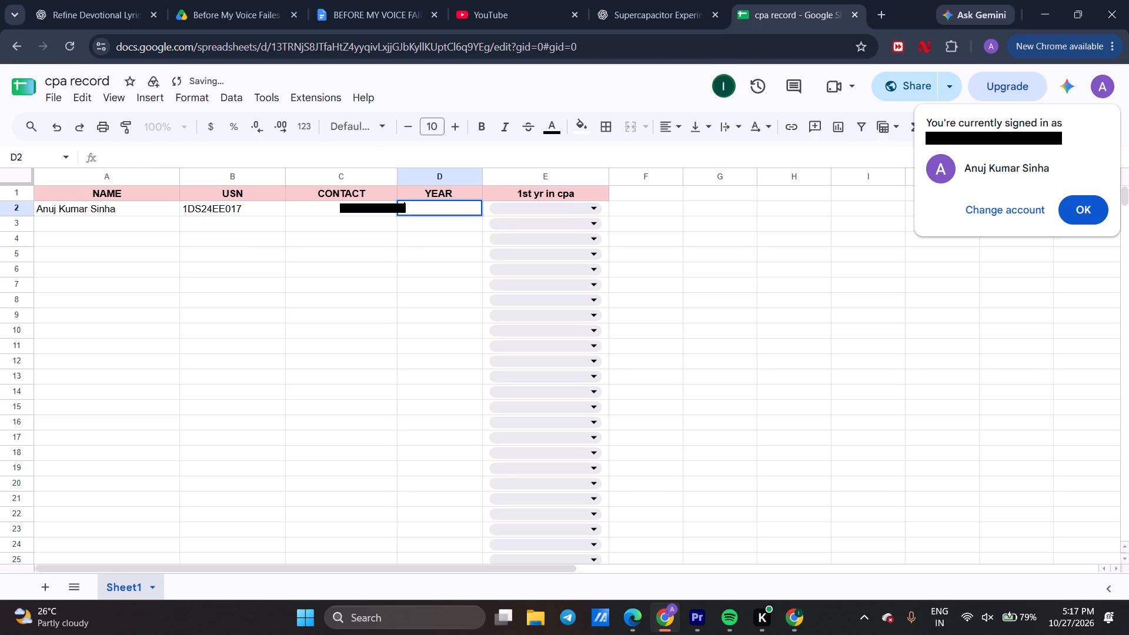
# Enter 3rd in cell D2 under the YEAR heading.
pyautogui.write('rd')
# Choose no for the record in cell E2 under the 1st yr in cpa heading.
pyautogui.click(566, 206)
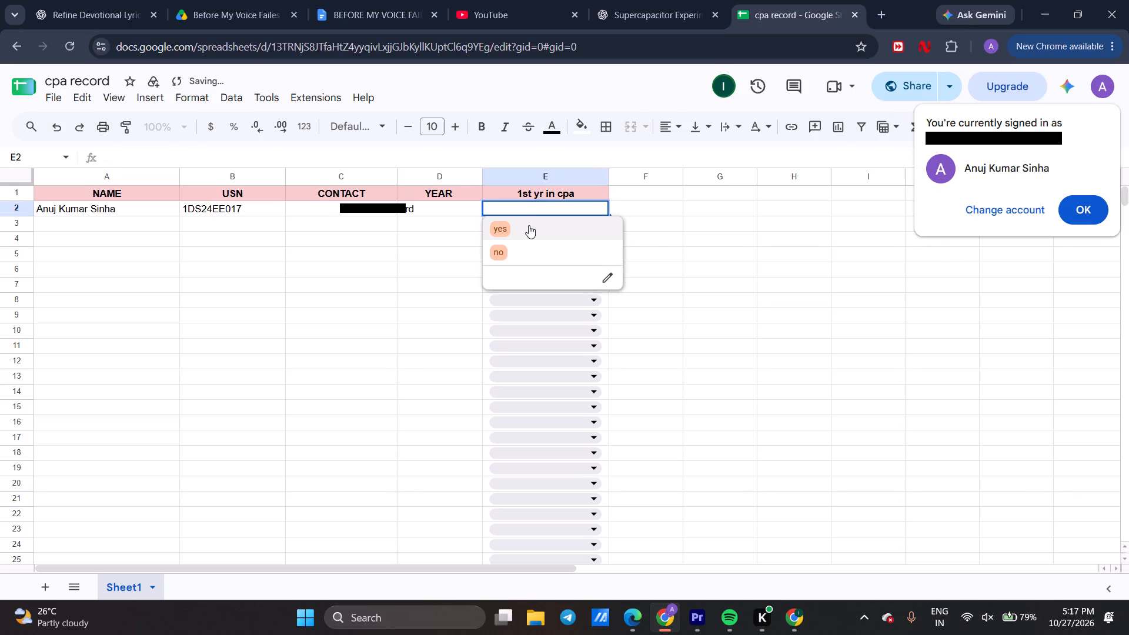
pyautogui.click(520, 249)
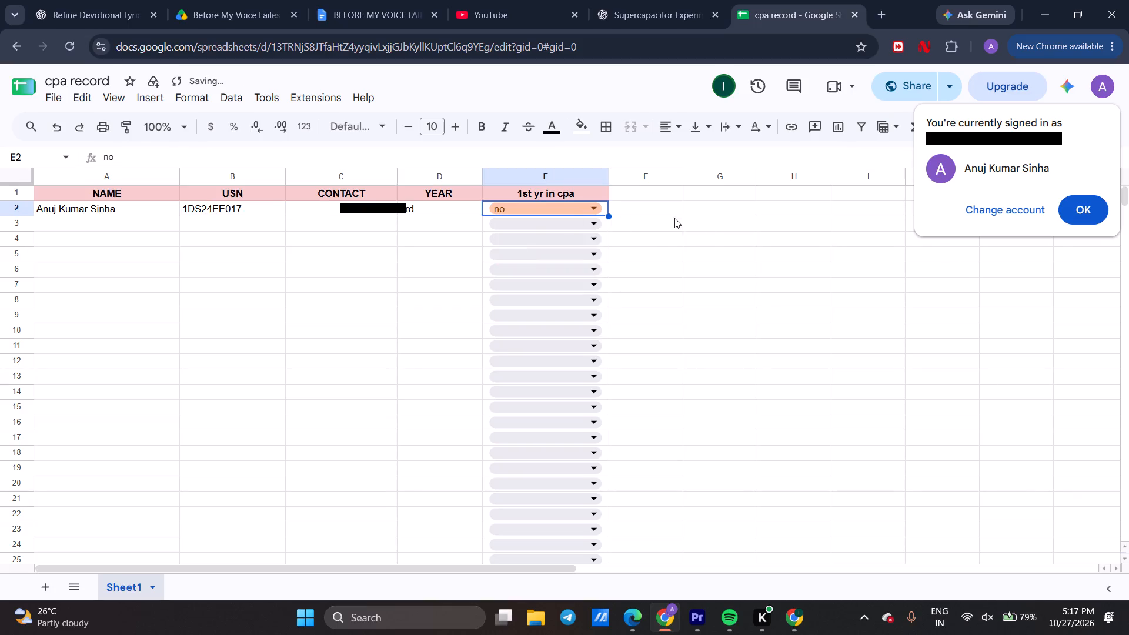
pyautogui.click(707, 229)
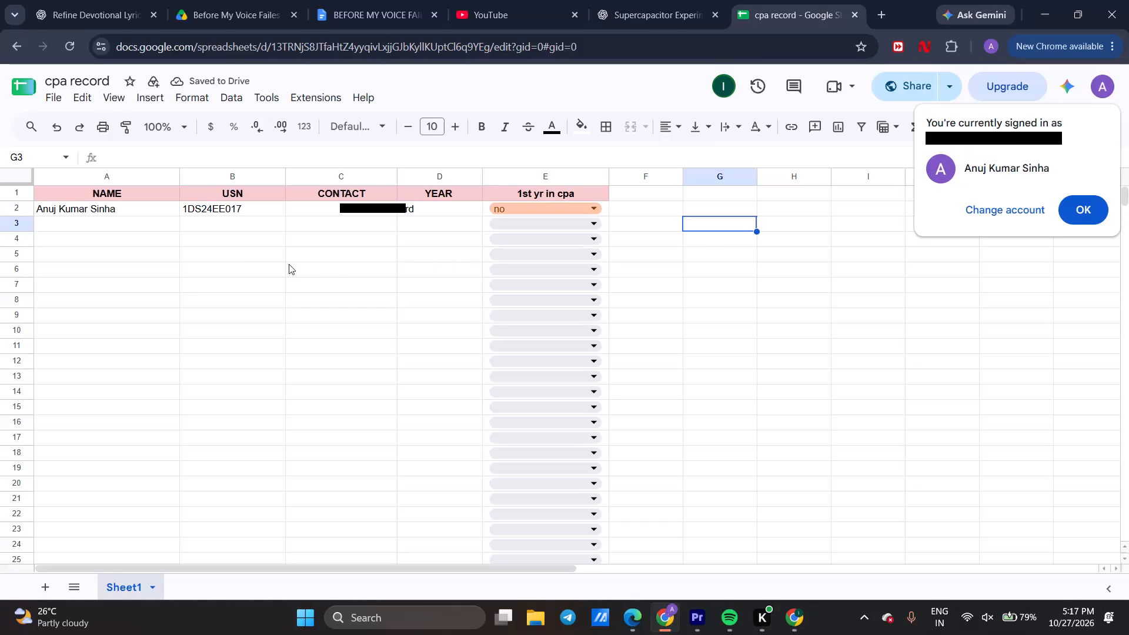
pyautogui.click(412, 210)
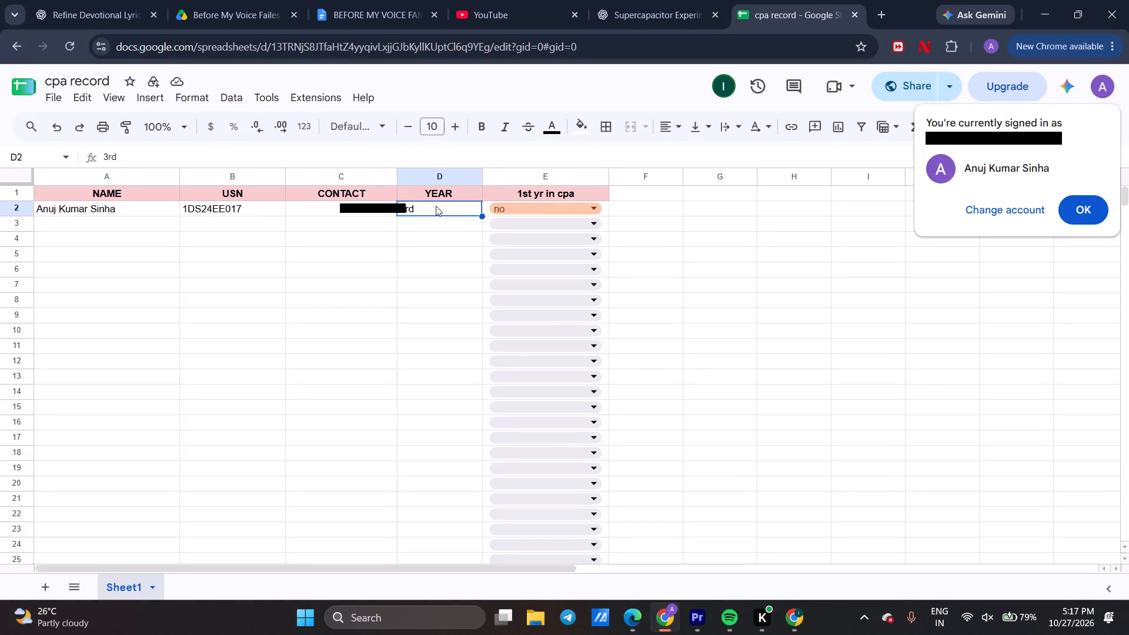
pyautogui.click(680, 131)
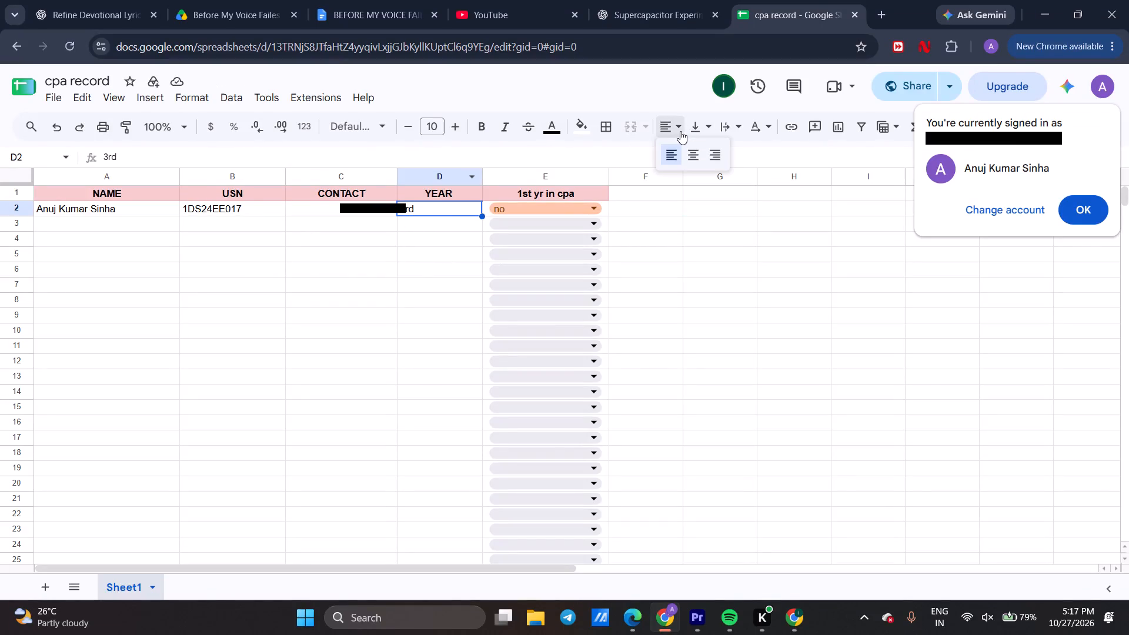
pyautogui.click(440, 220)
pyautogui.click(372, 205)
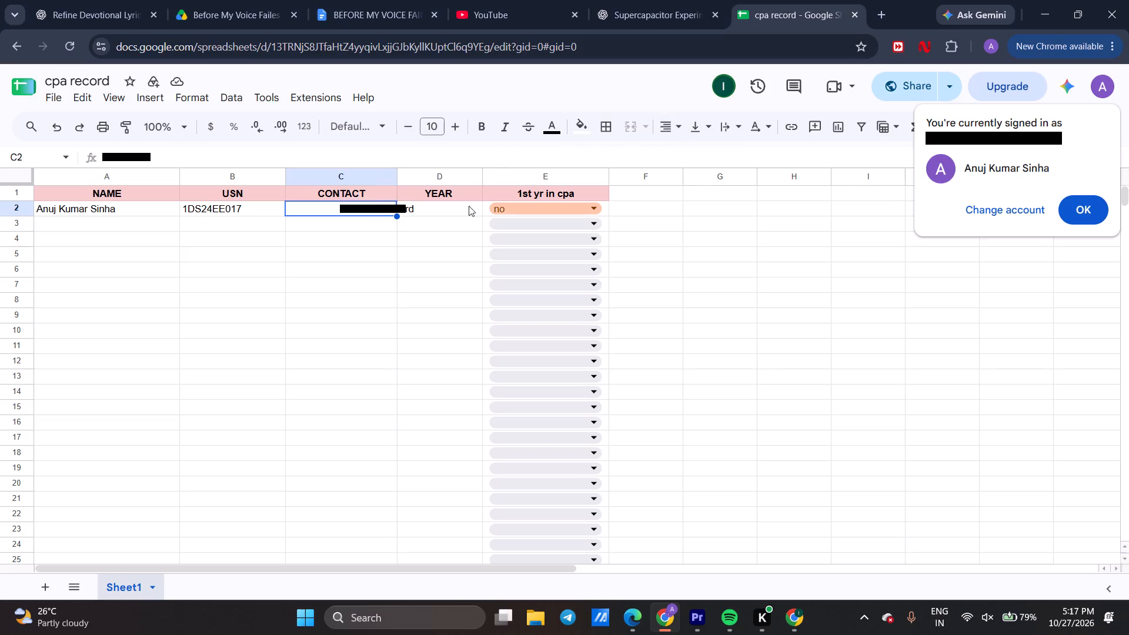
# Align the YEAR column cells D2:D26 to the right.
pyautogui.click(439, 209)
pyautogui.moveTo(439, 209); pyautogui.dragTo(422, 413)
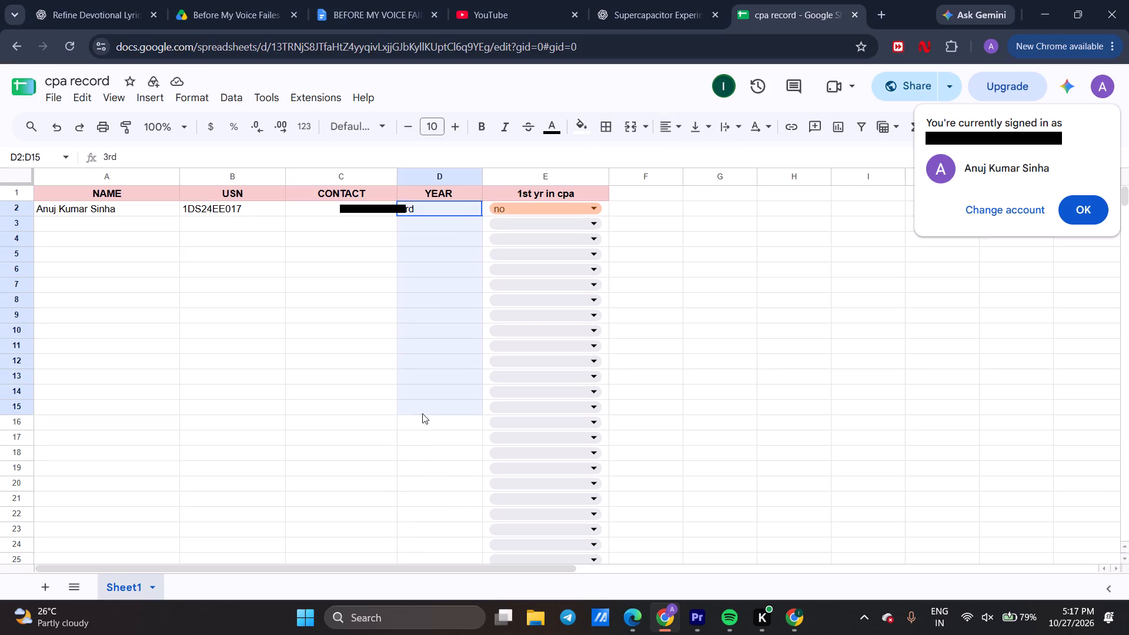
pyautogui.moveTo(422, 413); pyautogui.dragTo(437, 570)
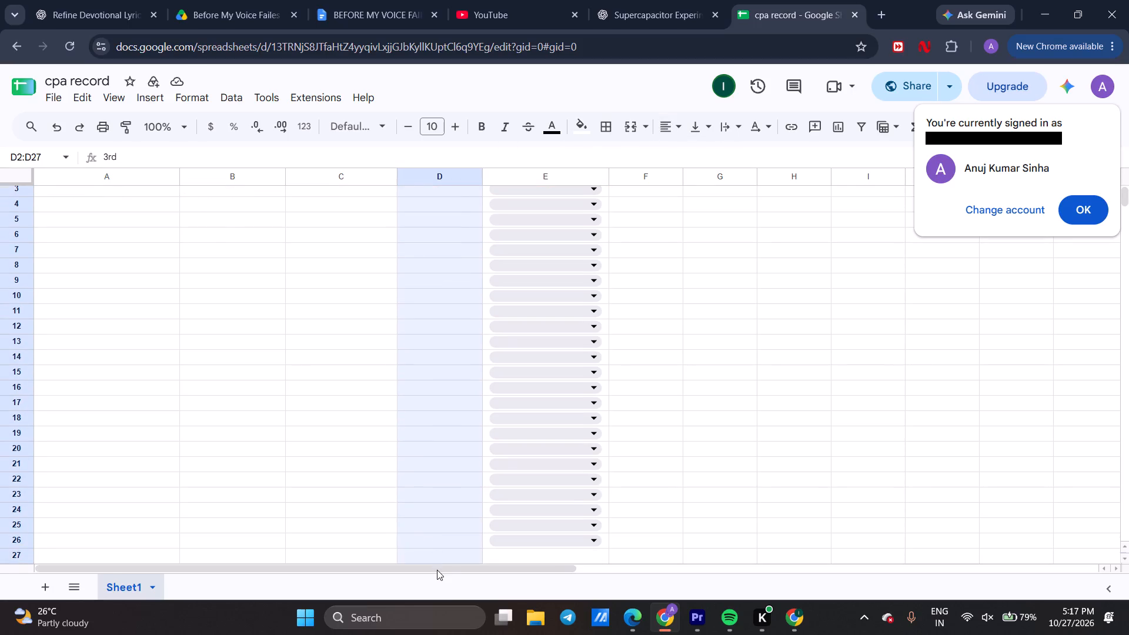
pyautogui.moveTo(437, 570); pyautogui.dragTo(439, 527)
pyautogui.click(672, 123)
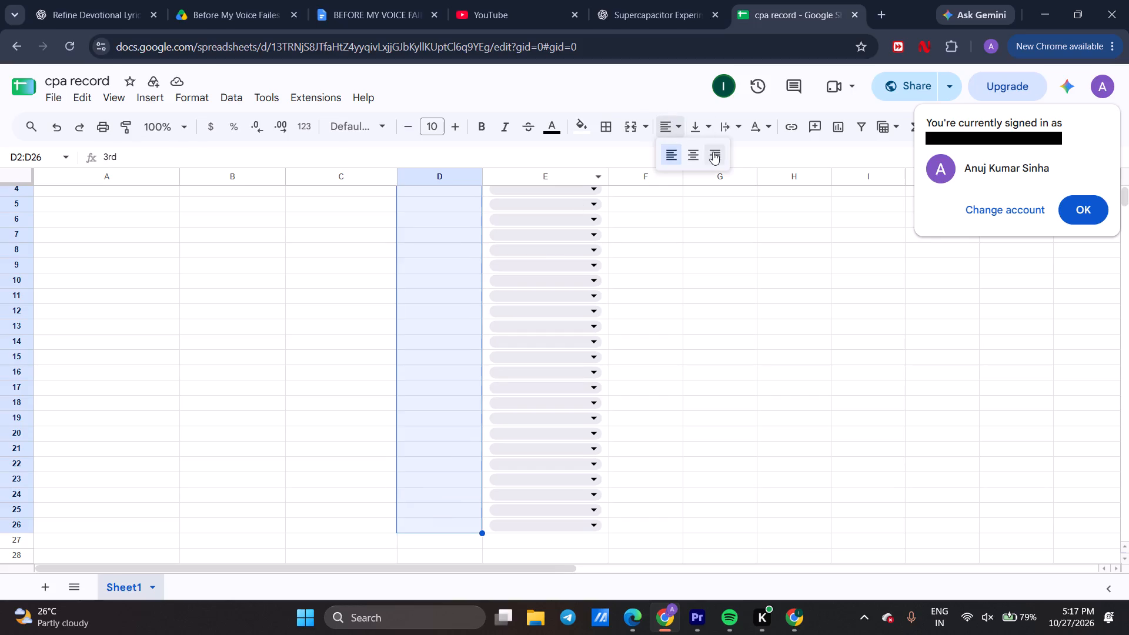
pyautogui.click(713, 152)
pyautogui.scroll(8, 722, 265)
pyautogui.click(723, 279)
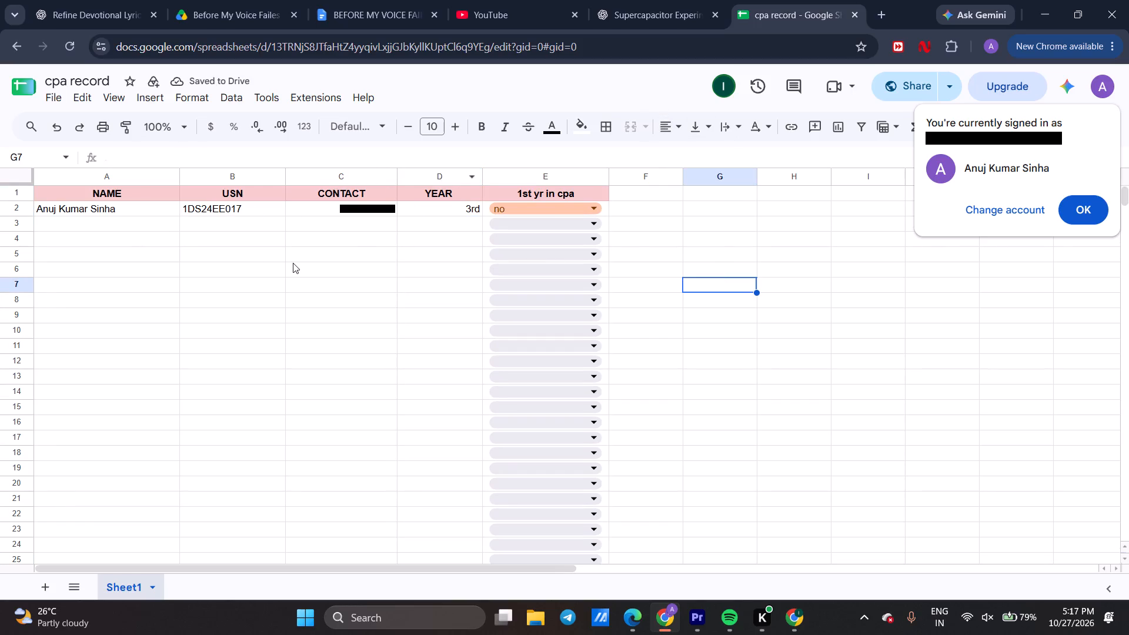
# Center-align the whole record table, cells A1:E26.
pyautogui.moveTo(46, 196); pyautogui.dragTo(48, 195)
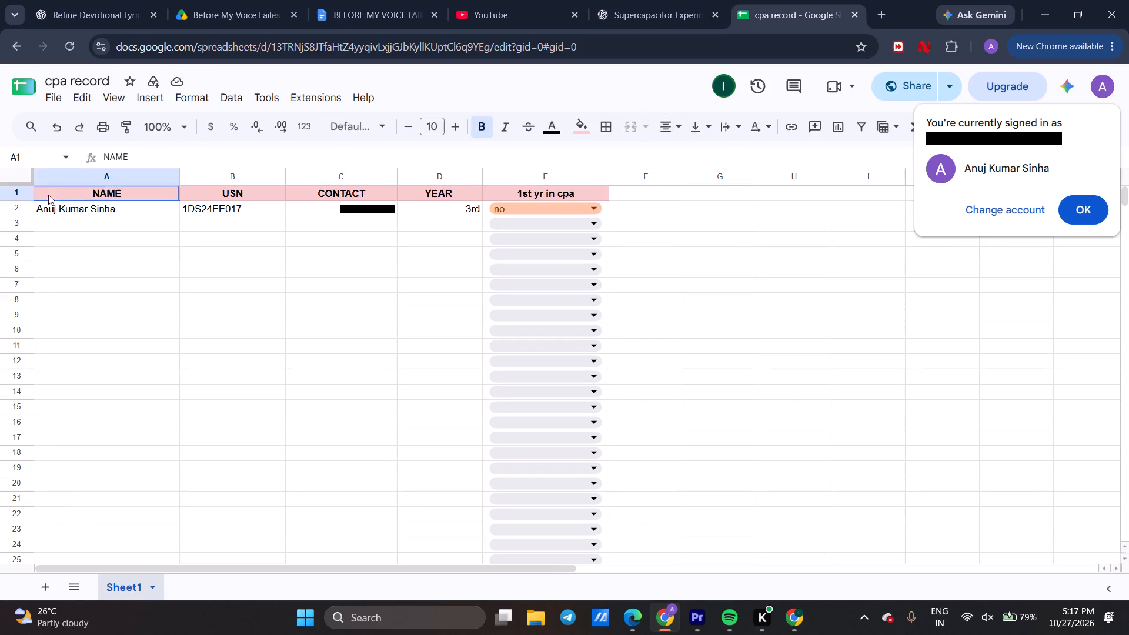
pyautogui.moveTo(48, 195); pyautogui.dragTo(569, 532)
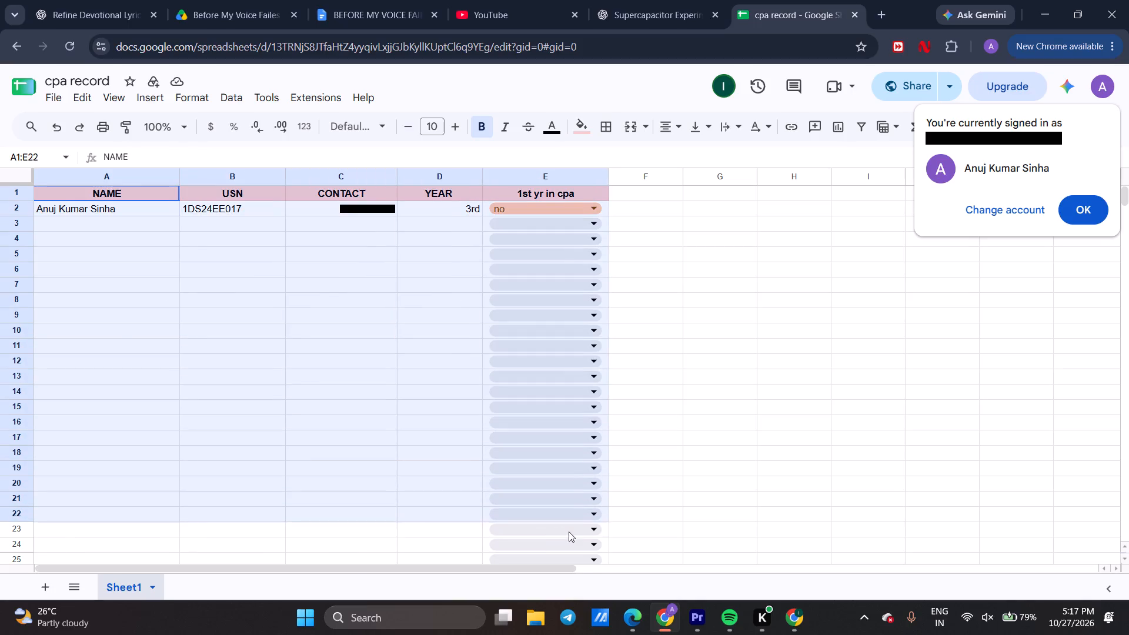
pyautogui.moveTo(569, 532); pyautogui.dragTo(582, 483)
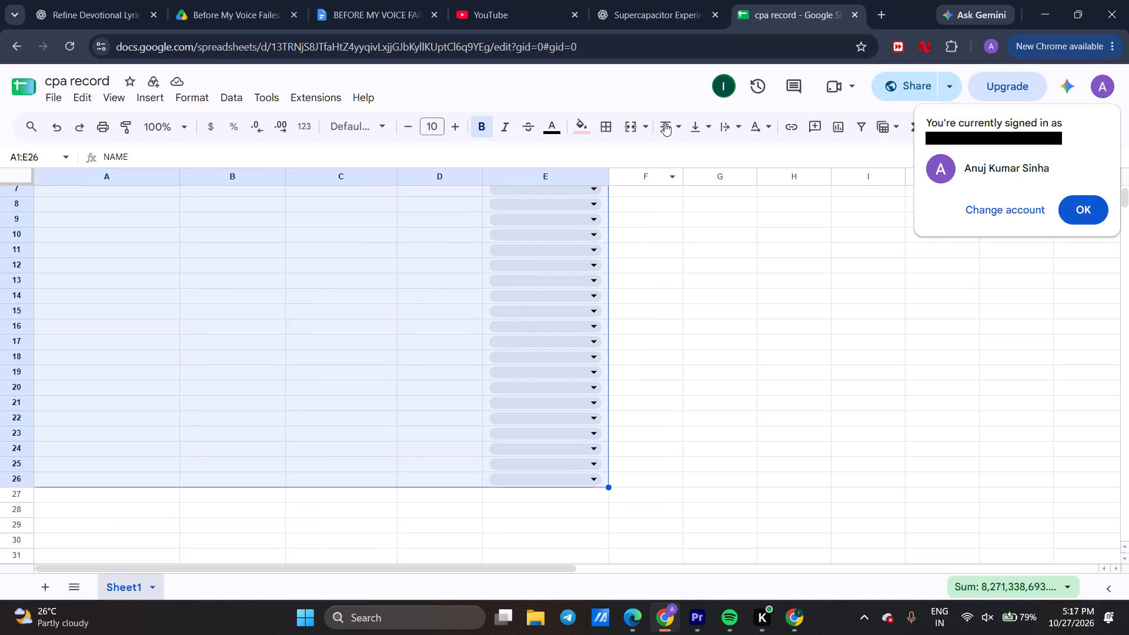
pyautogui.click(664, 122)
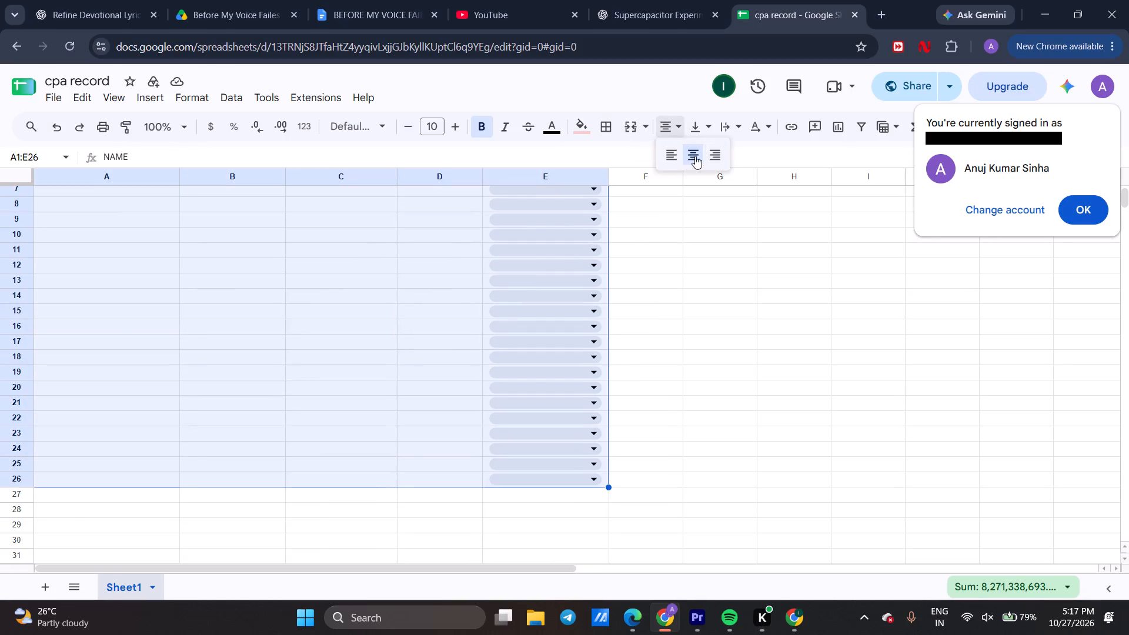
pyautogui.click(695, 156)
pyautogui.scroll(10, 698, 242)
pyautogui.click(713, 293)
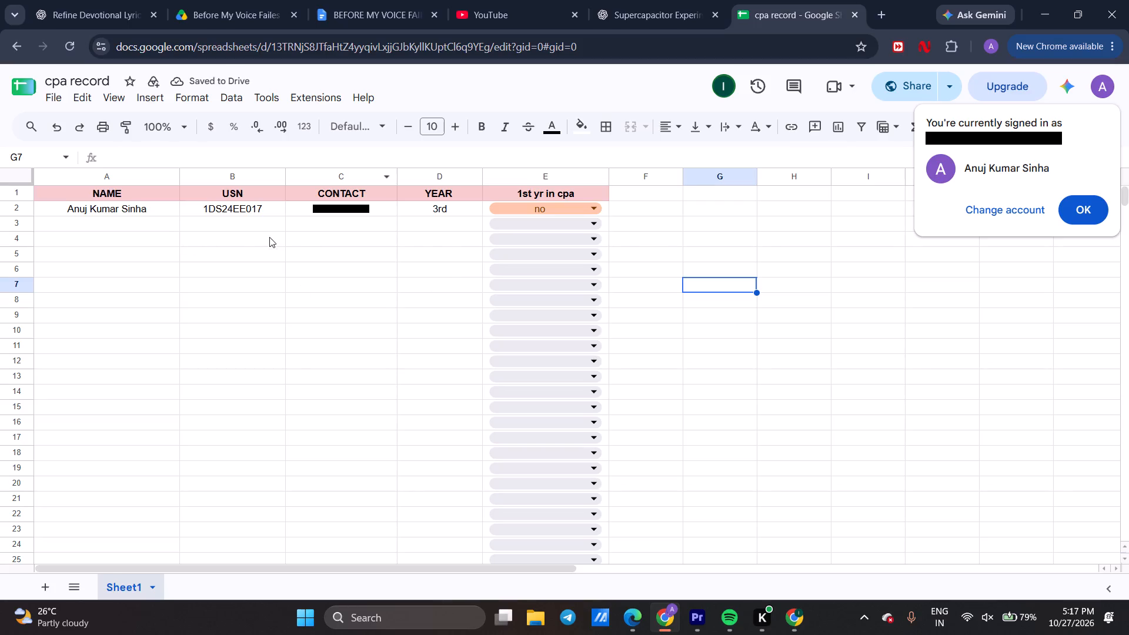
pyautogui.click(688, 232)
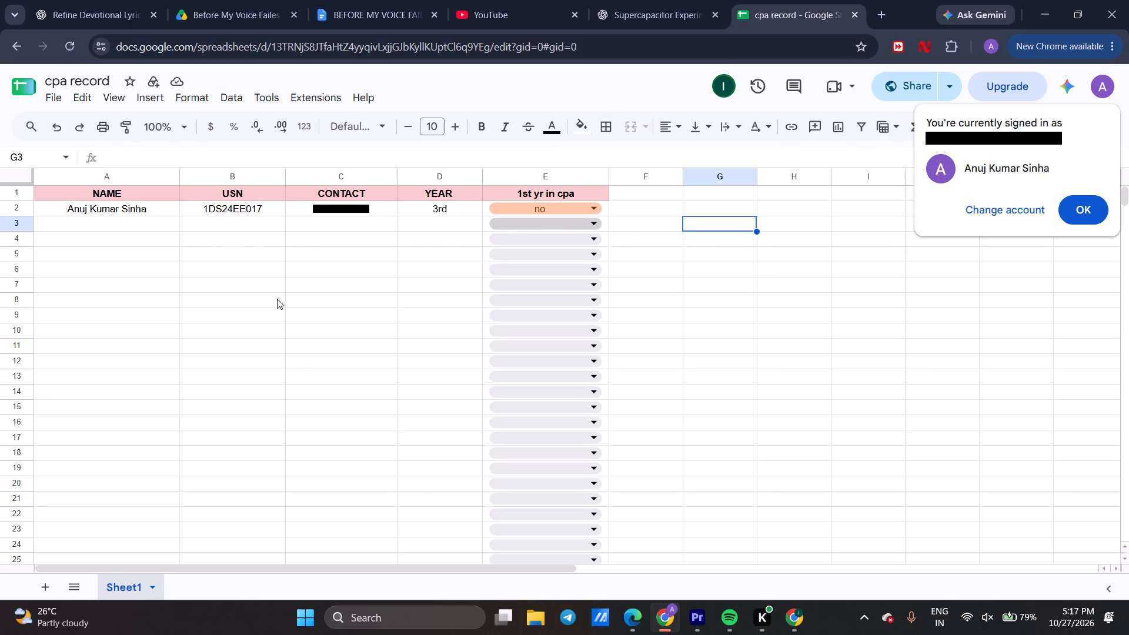
# Dismiss the notice about the currently signed-in account.
pyautogui.click(1071, 205)
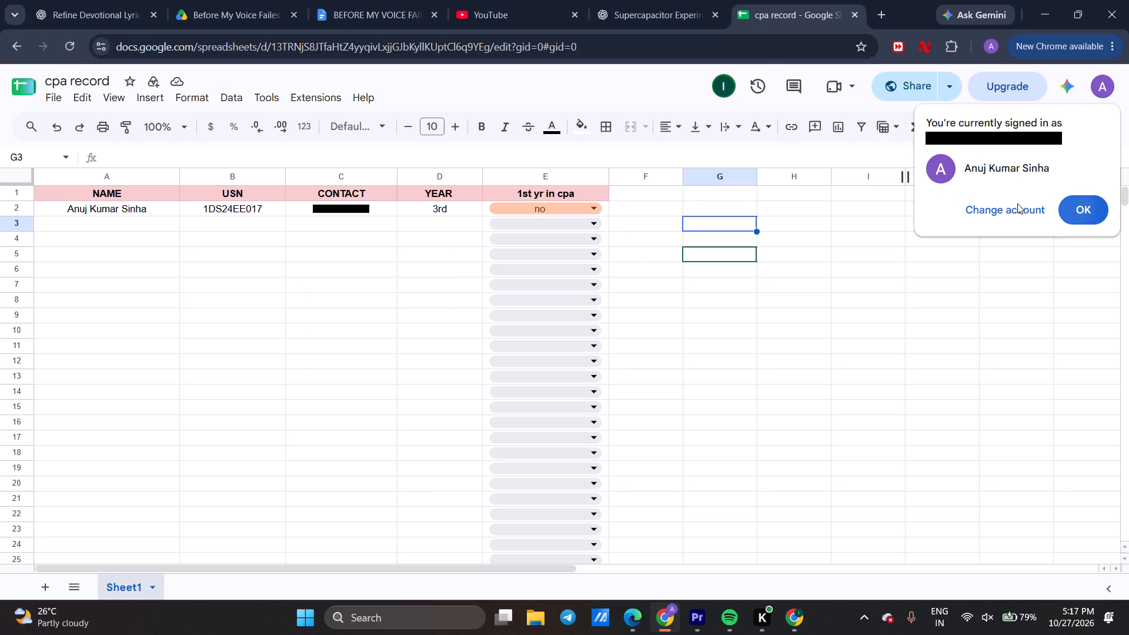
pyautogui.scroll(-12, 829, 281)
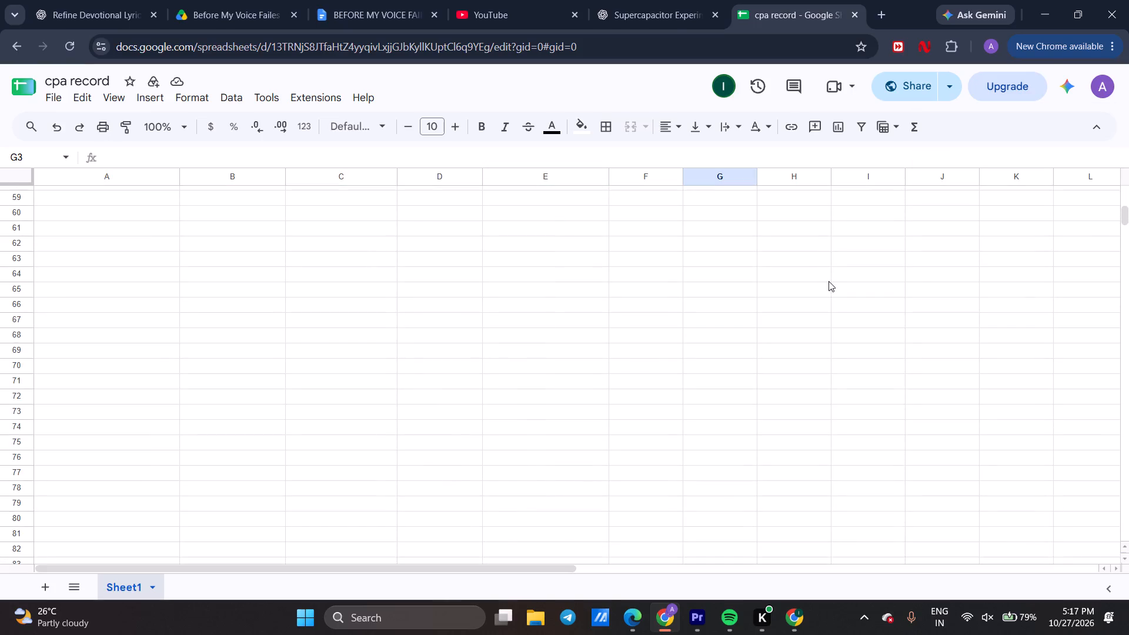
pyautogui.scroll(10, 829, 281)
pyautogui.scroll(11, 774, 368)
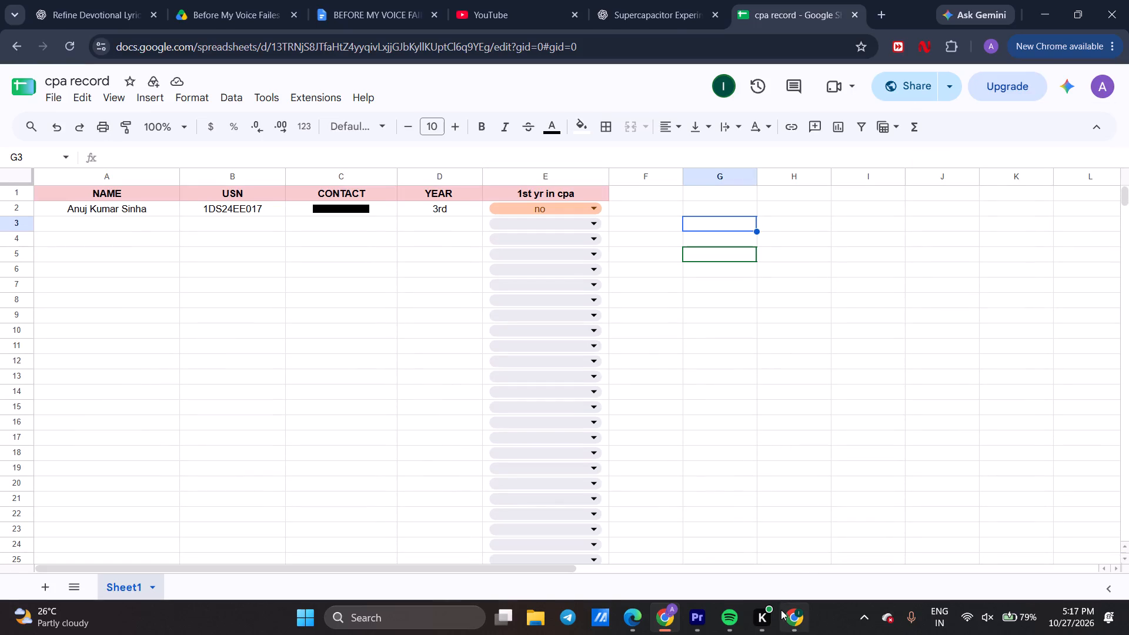
# Compare the shared sheet in the owner's window and the other profile's window, selecting empty cells in each to check live syncing.
pyautogui.click(789, 611)
pyautogui.scroll(1, 683, 383)
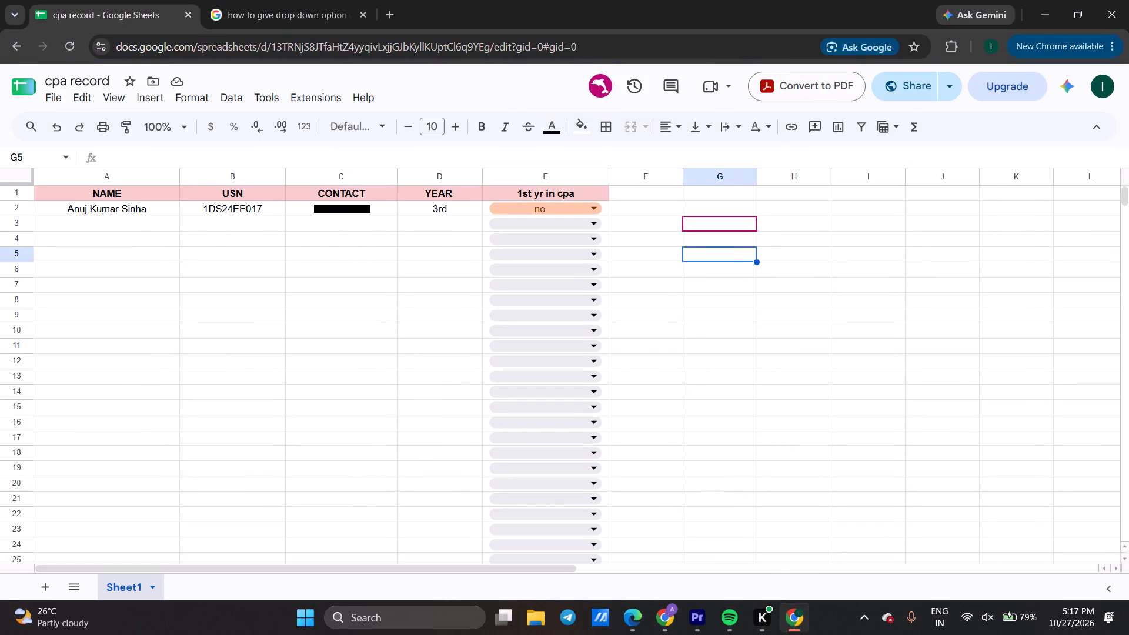
pyautogui.click(751, 225)
pyautogui.click(774, 279)
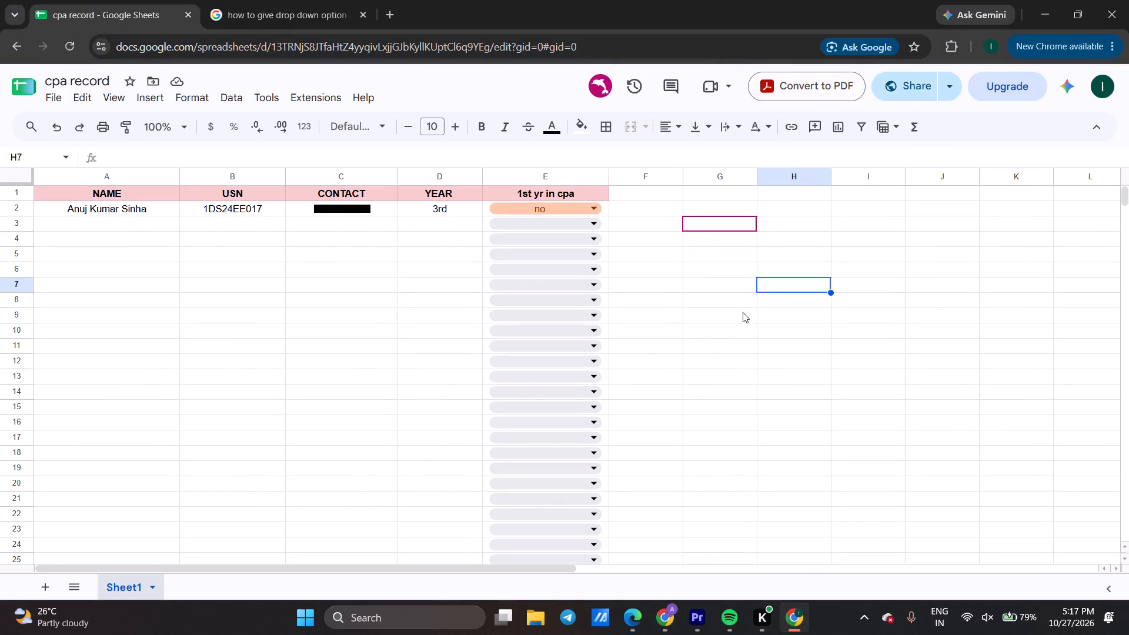
pyautogui.click(672, 619)
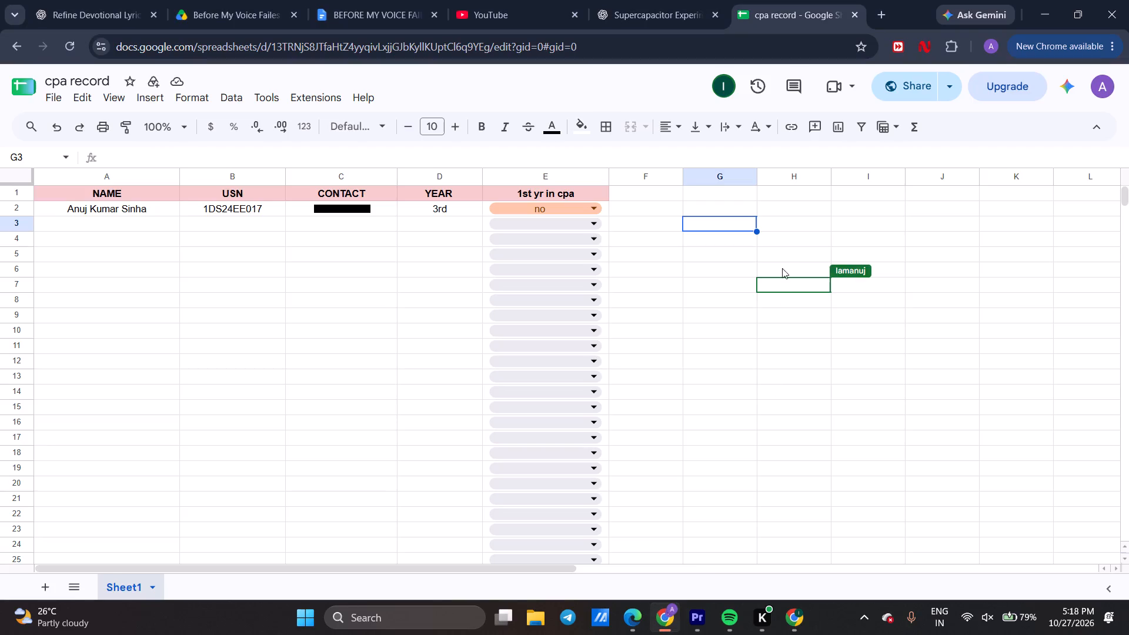
pyautogui.click(782, 230)
pyautogui.click(777, 308)
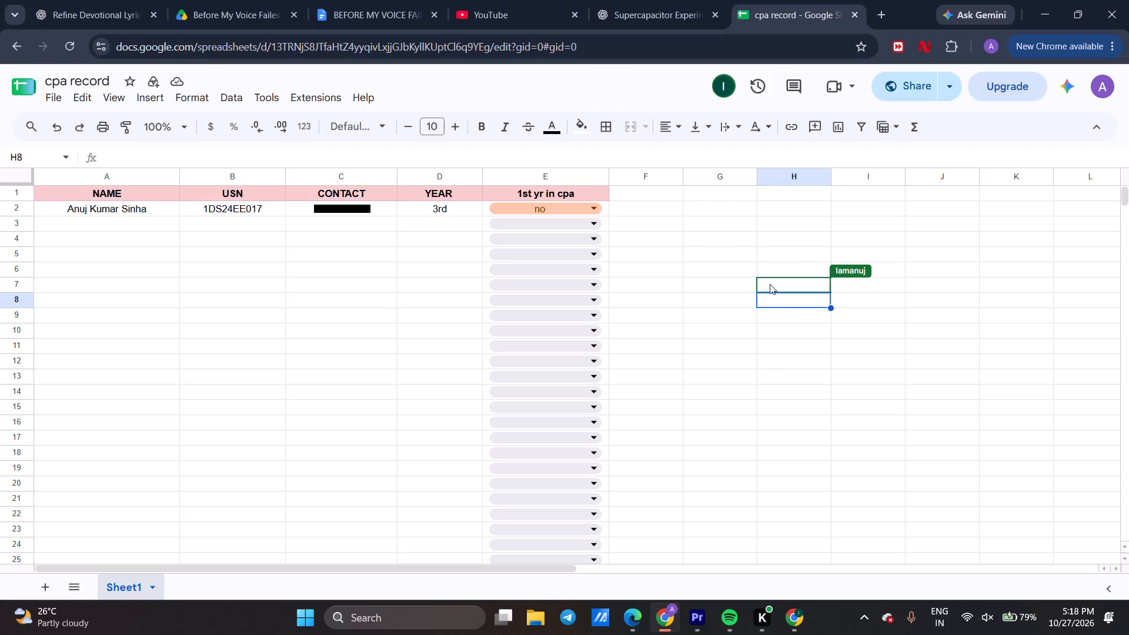
pyautogui.click(777, 286)
pyautogui.click(777, 336)
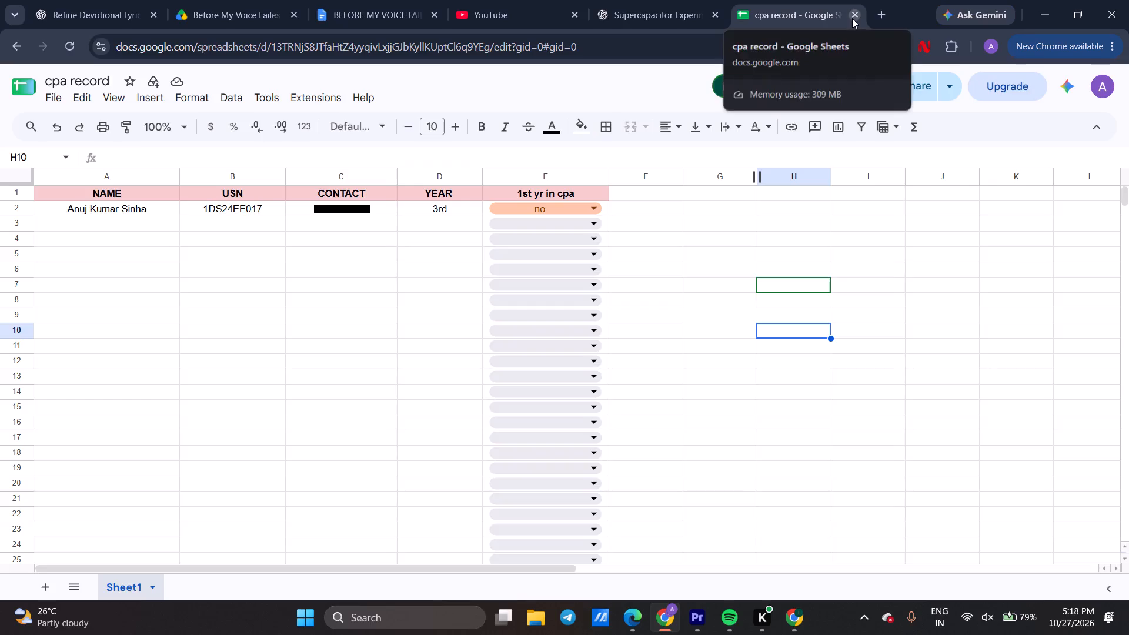
# Close the cpa record tab in the other Chrome profile's window.
pyautogui.click(852, 18)
# Switch to the owner's Chrome window, copy the cpa record sharing link again and close the sharing settings.
pyautogui.click(793, 619)
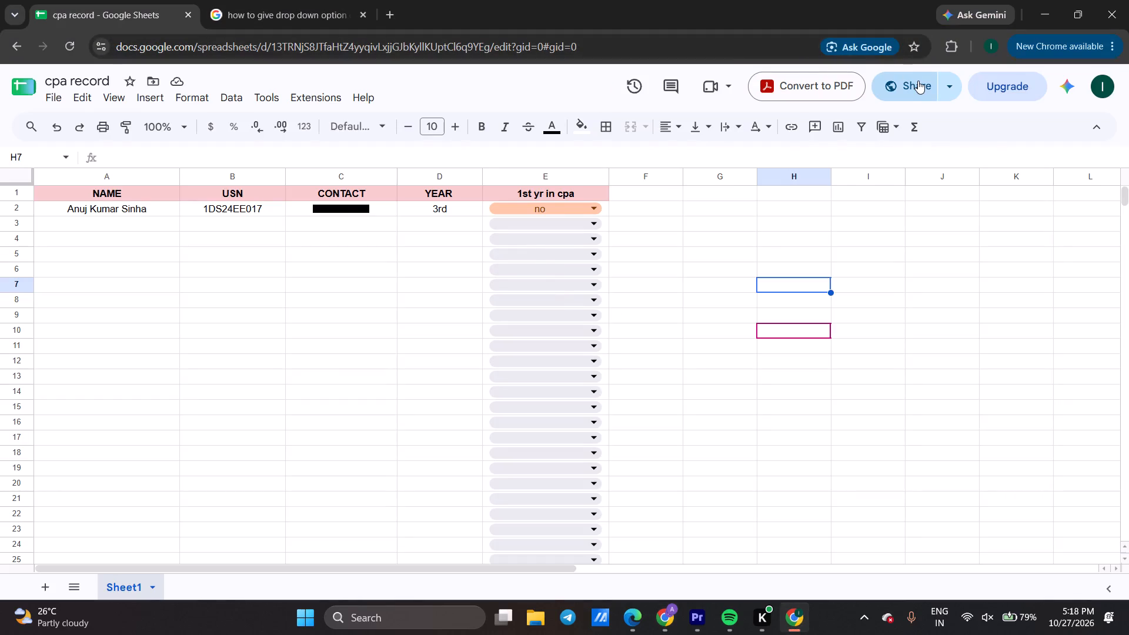
pyautogui.click(917, 90)
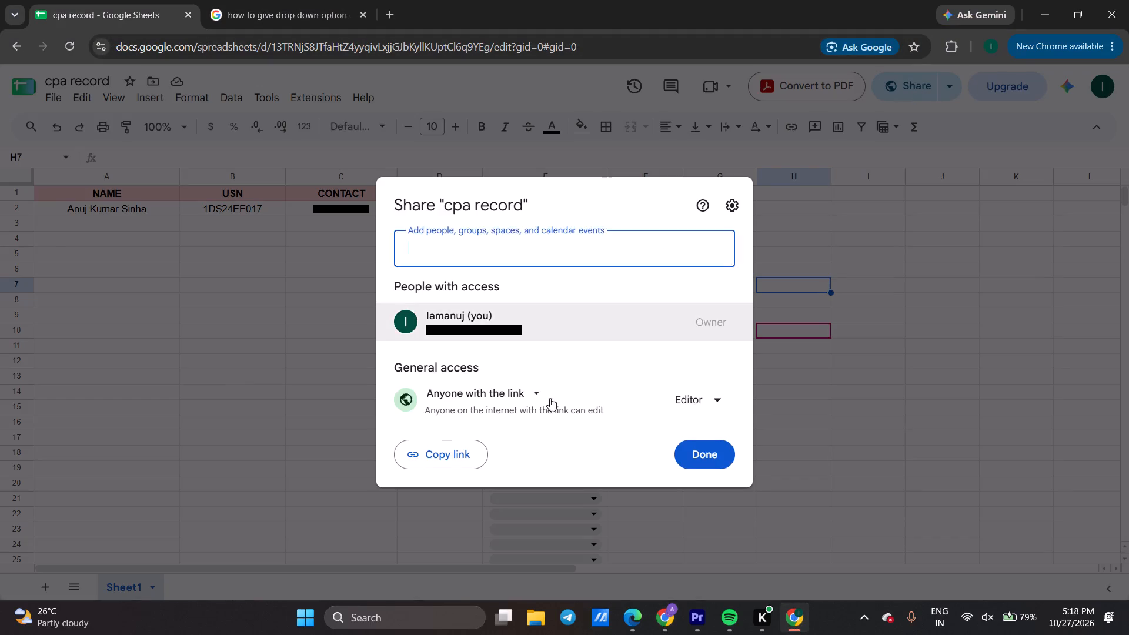
pyautogui.click(447, 452)
pyautogui.click(719, 455)
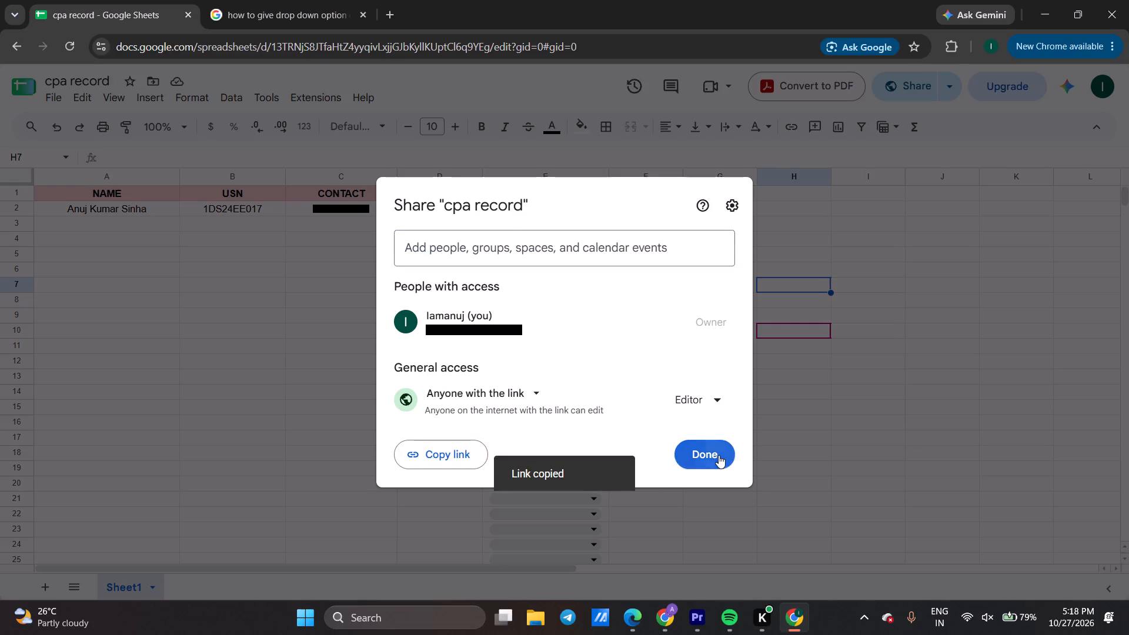
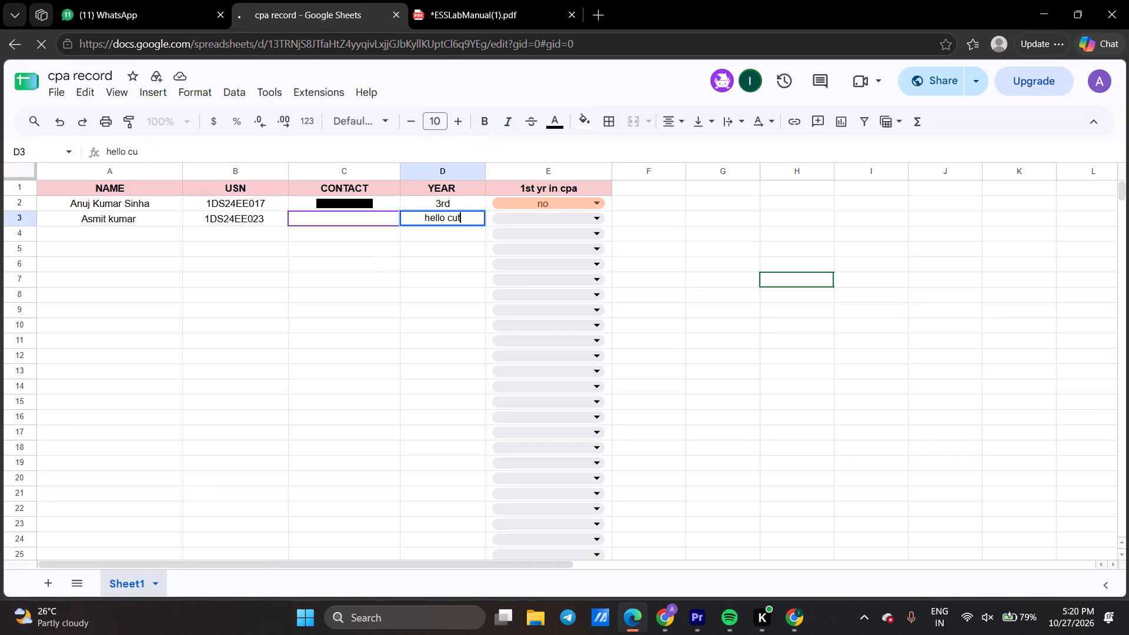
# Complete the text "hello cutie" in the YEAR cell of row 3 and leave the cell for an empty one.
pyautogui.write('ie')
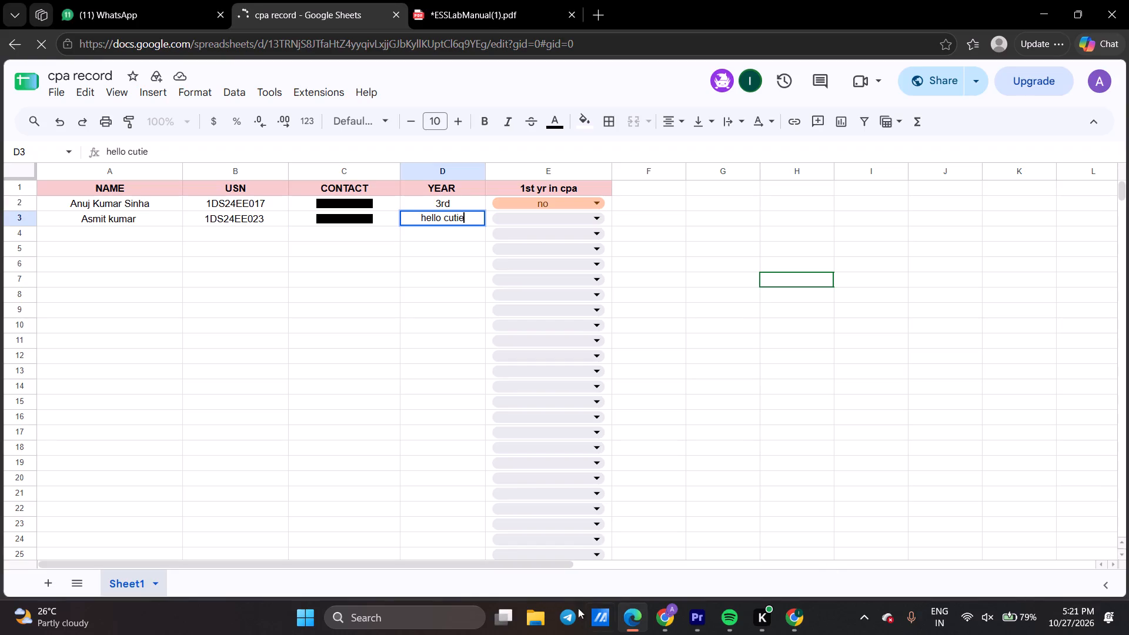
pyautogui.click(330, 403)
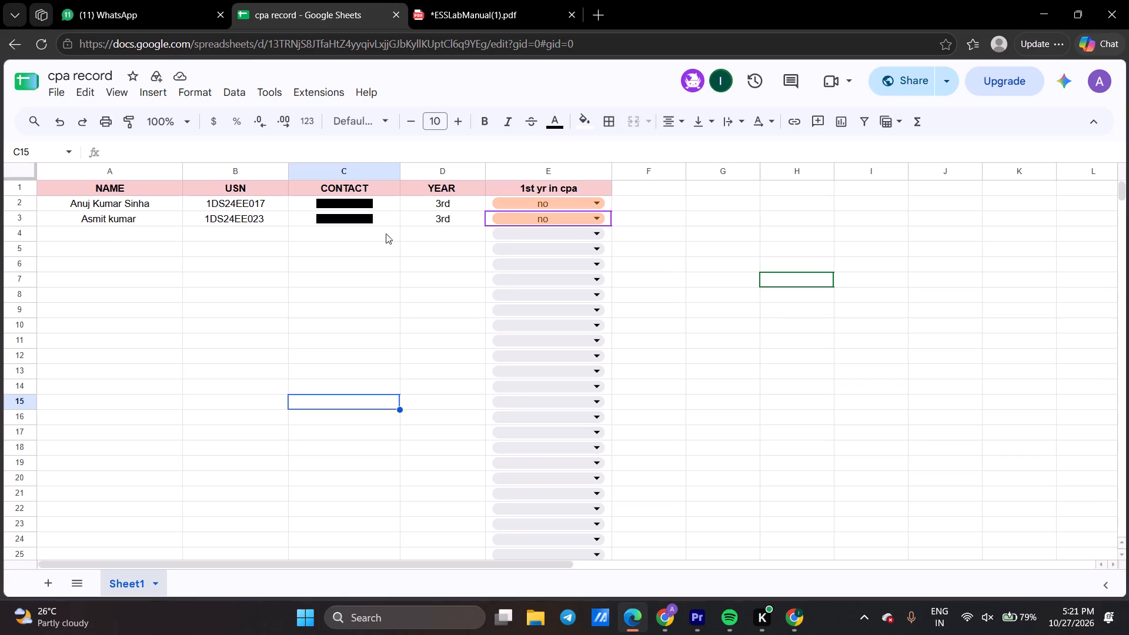
# Start a screen snip of the cpa record sheet with its two filled rows.
pyautogui.press('shift+super+s')
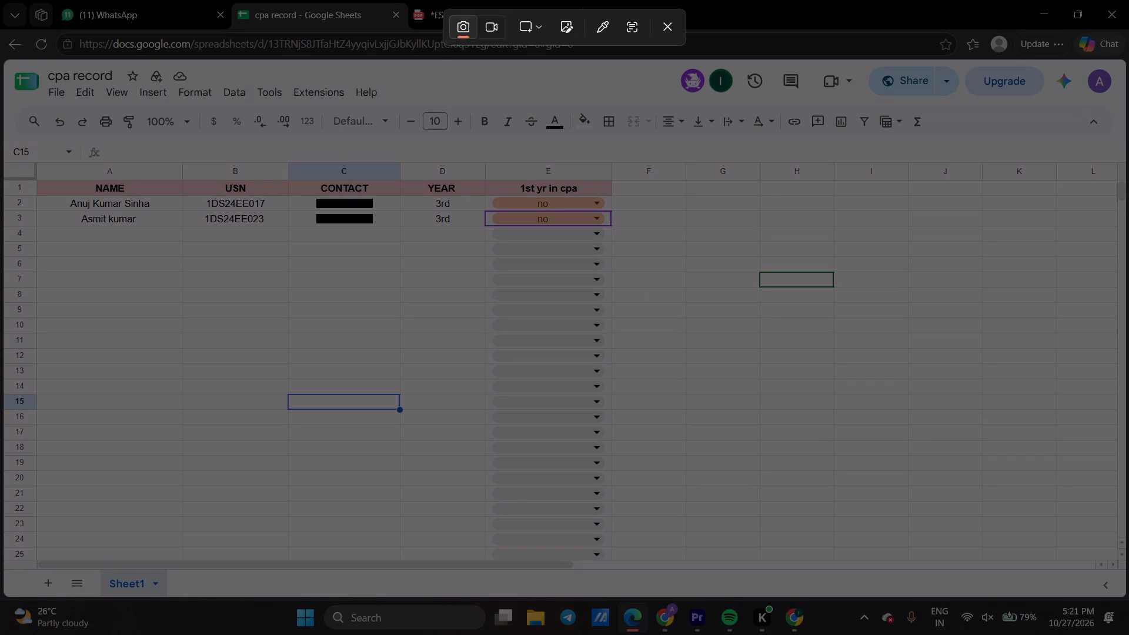
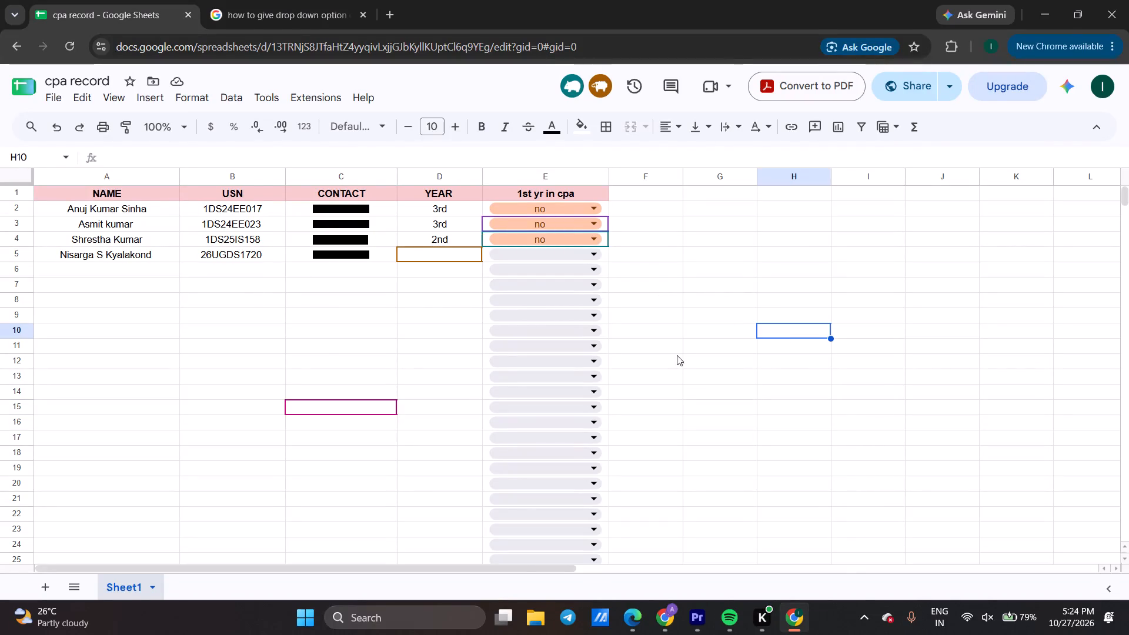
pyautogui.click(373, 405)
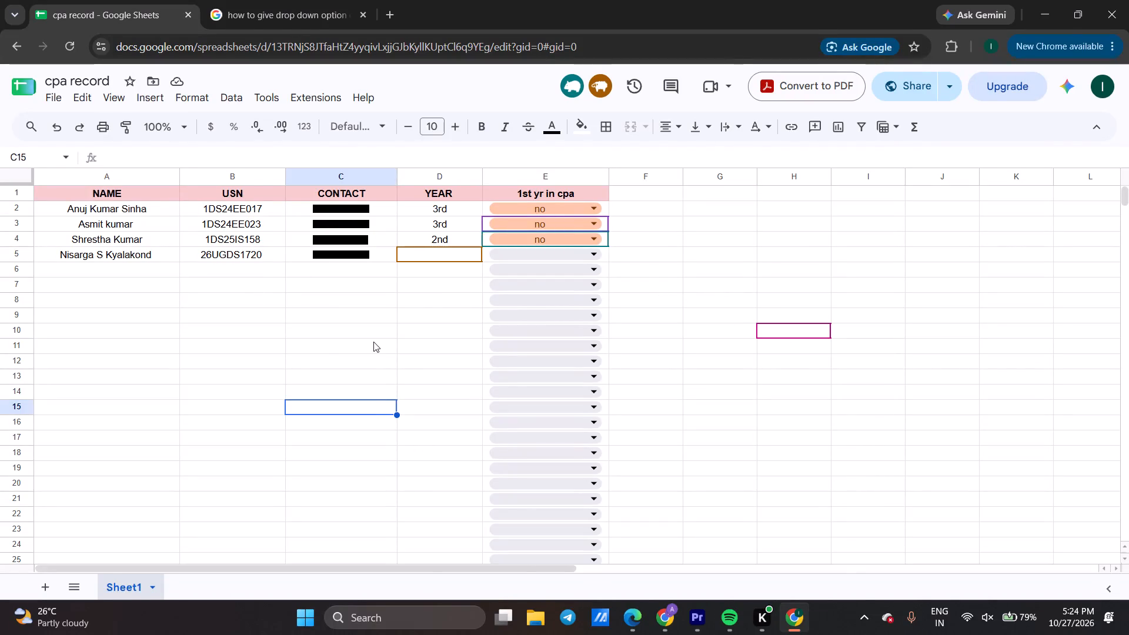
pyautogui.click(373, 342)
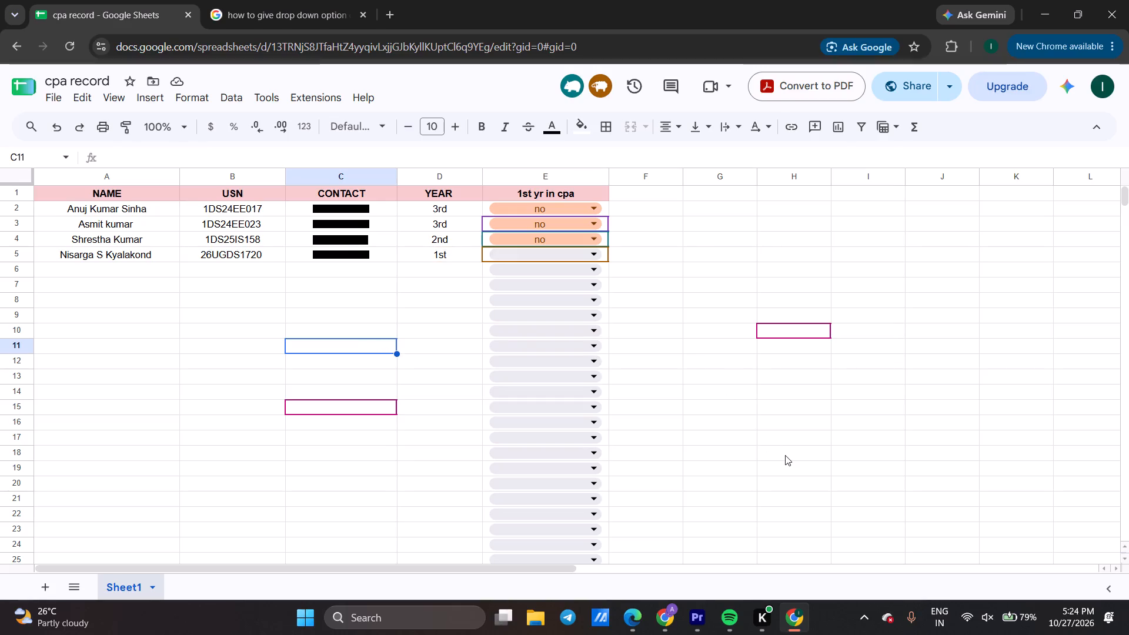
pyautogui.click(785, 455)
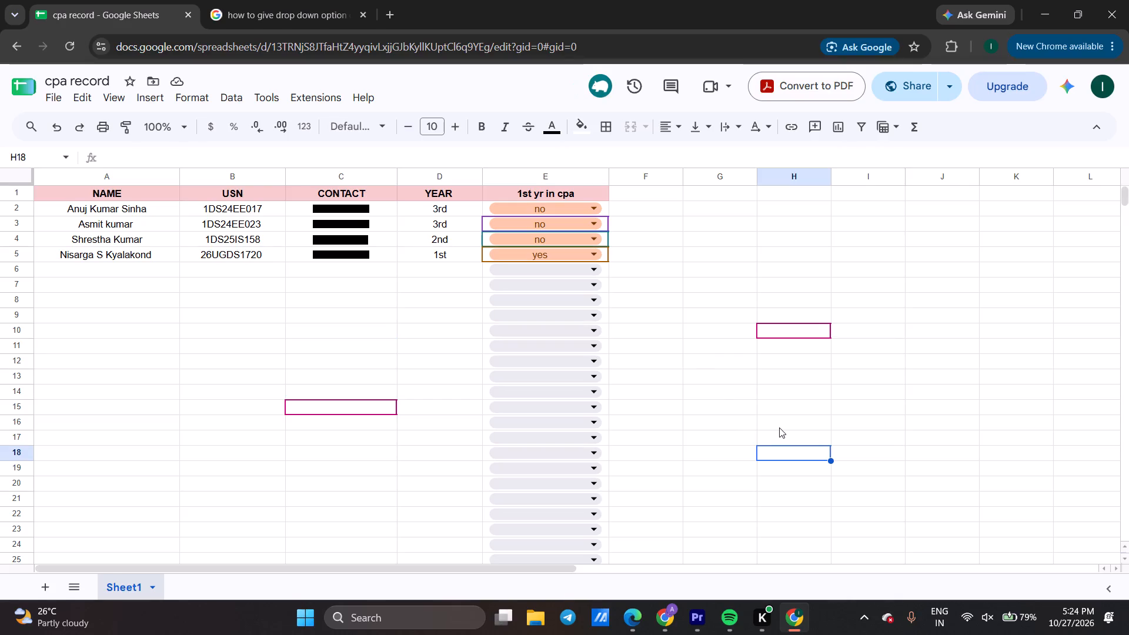
# Open the cpa record sheet's version history and expand the current version into its detailed versions.
pyautogui.click(602, 96)
pyautogui.click(596, 81)
pyautogui.click(629, 79)
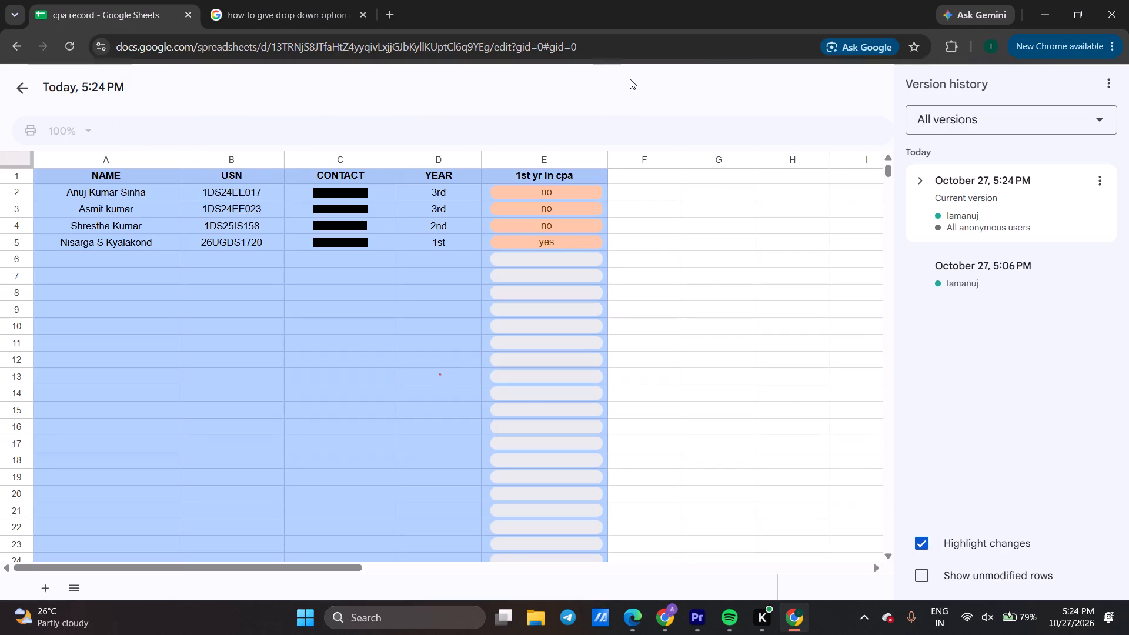
pyautogui.click(995, 224)
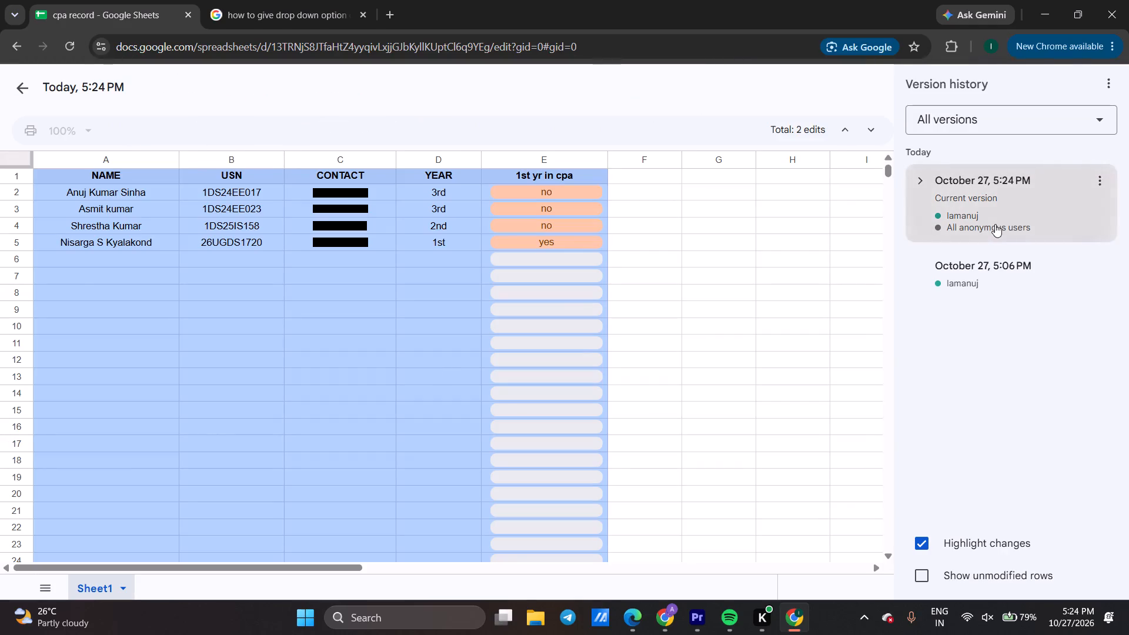
pyautogui.click(916, 181)
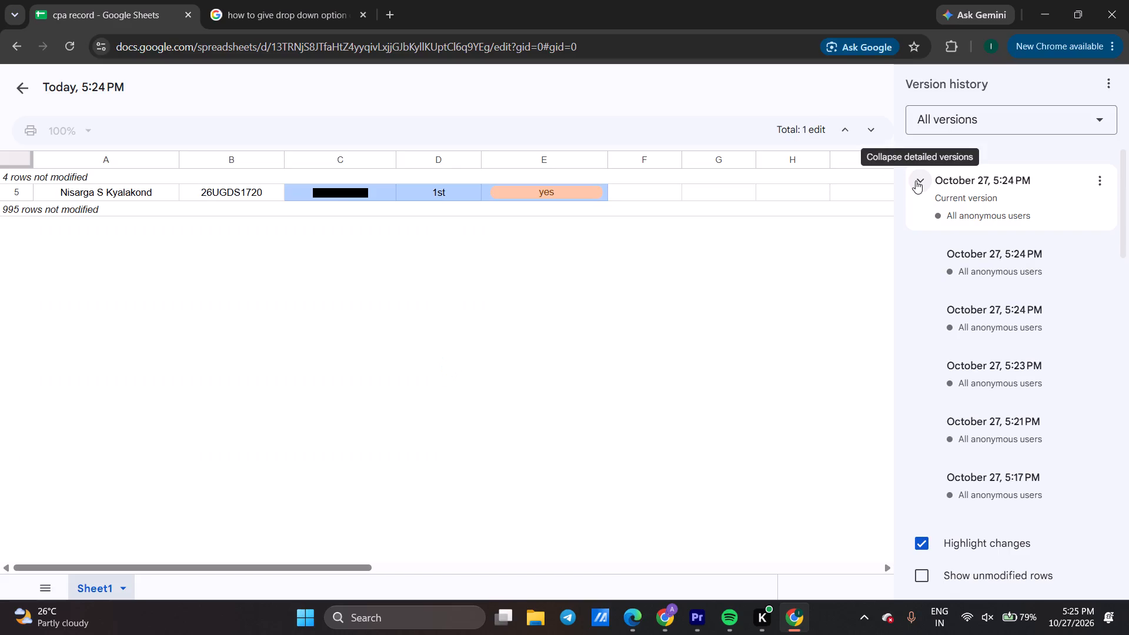
# Look through the detailed versions to check when edits were made and by whom, and return to the sheet.
pyautogui.scroll(-6, 1028, 347)
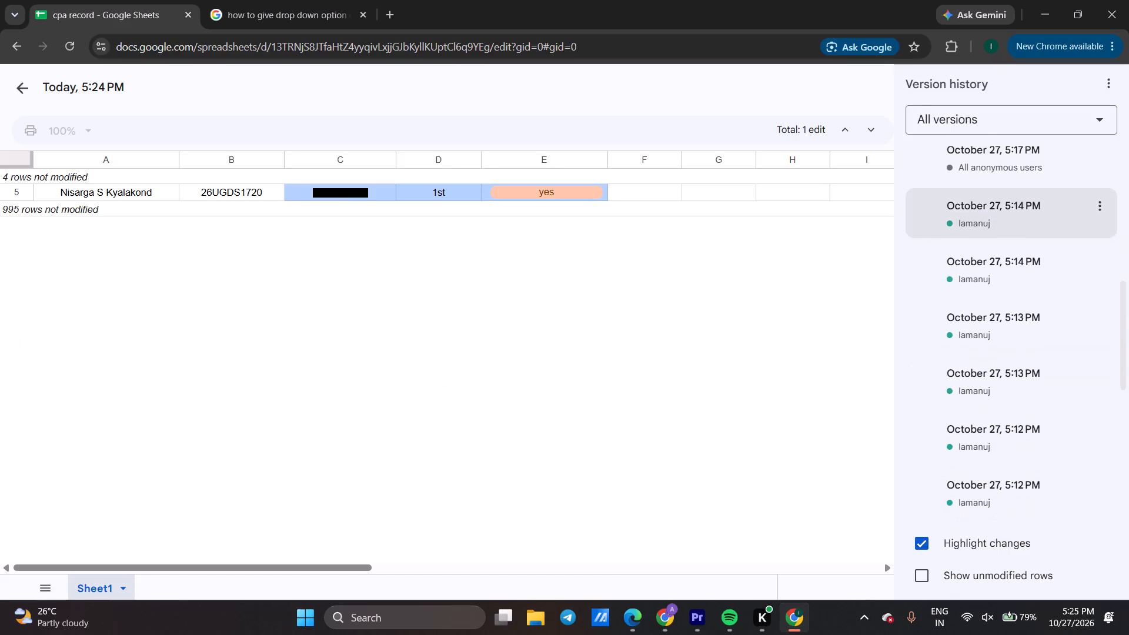
pyautogui.scroll(-7, 1027, 348)
pyautogui.scroll(2, 539, 353)
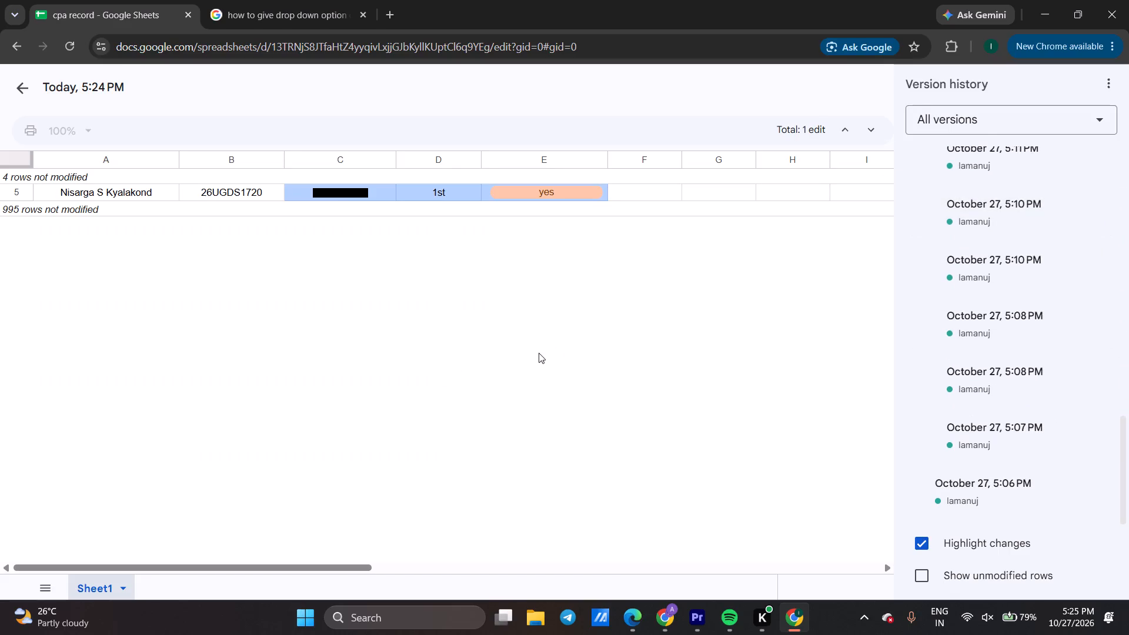
pyautogui.scroll(2, 539, 353)
pyautogui.scroll(3, 368, 198)
pyautogui.scroll(2, 854, 293)
pyautogui.scroll(-14, 987, 329)
pyautogui.scroll(3, 967, 370)
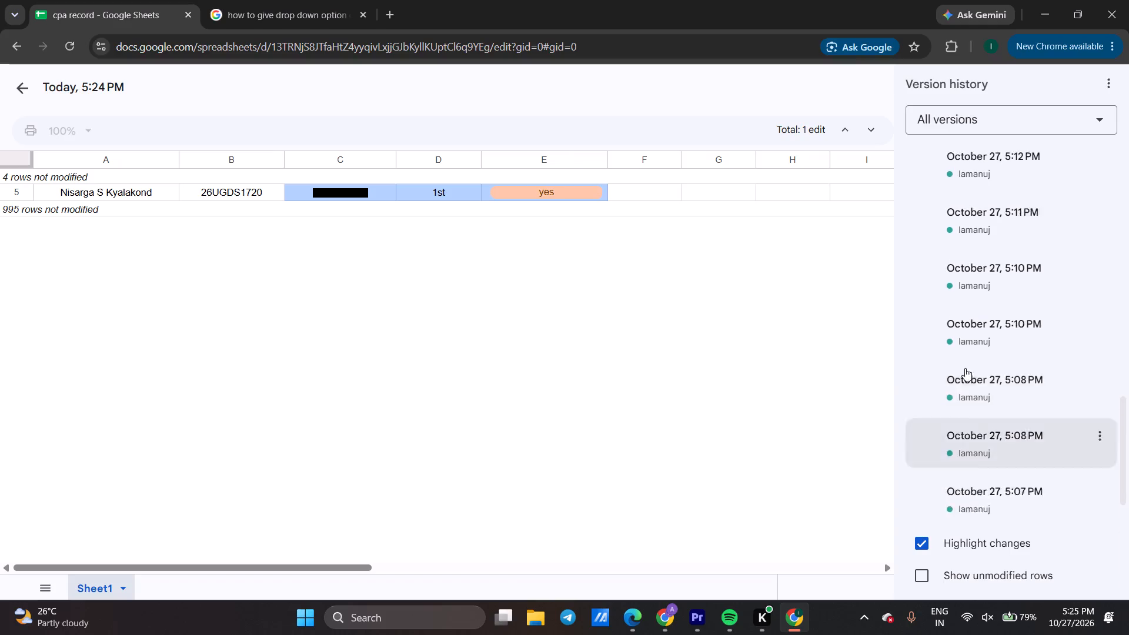
pyautogui.scroll(14, 965, 368)
pyautogui.click(687, 347)
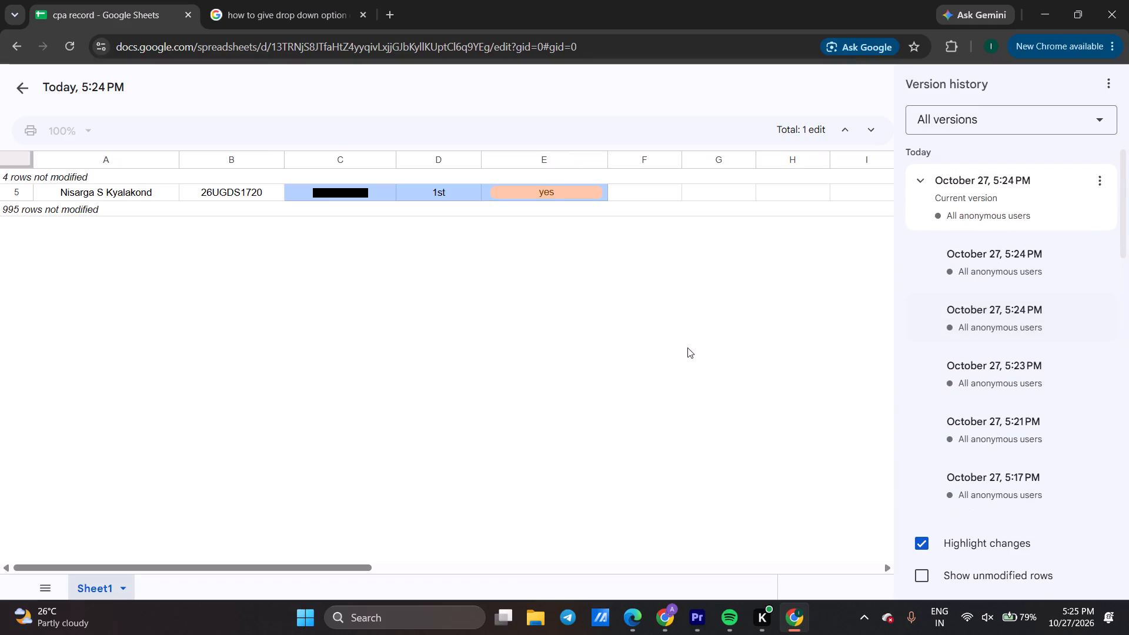
pyautogui.click(21, 85)
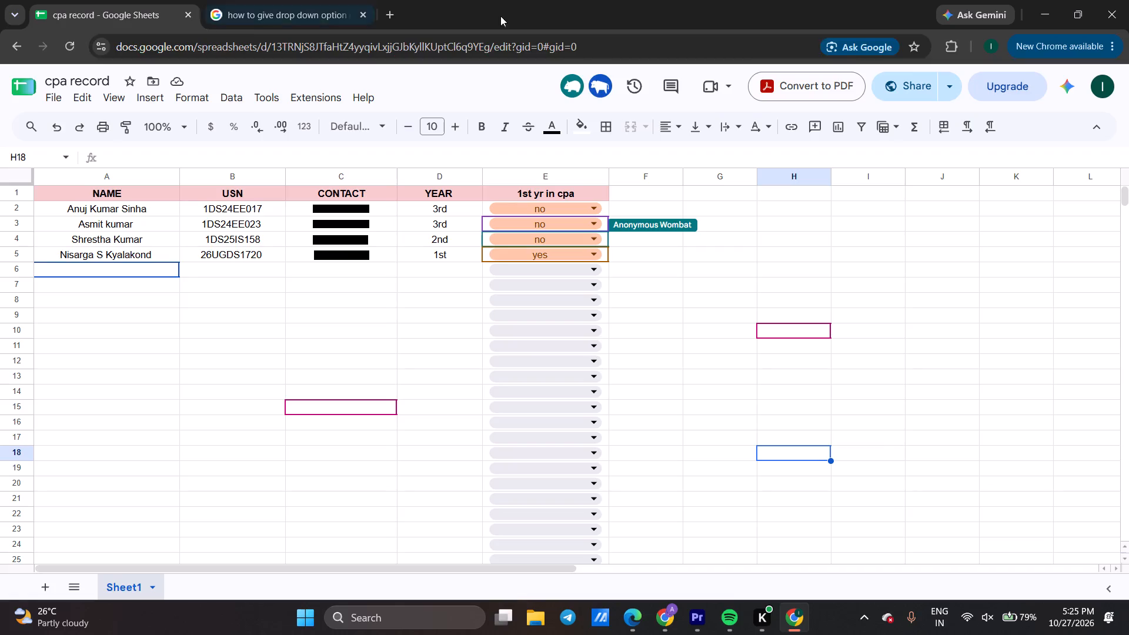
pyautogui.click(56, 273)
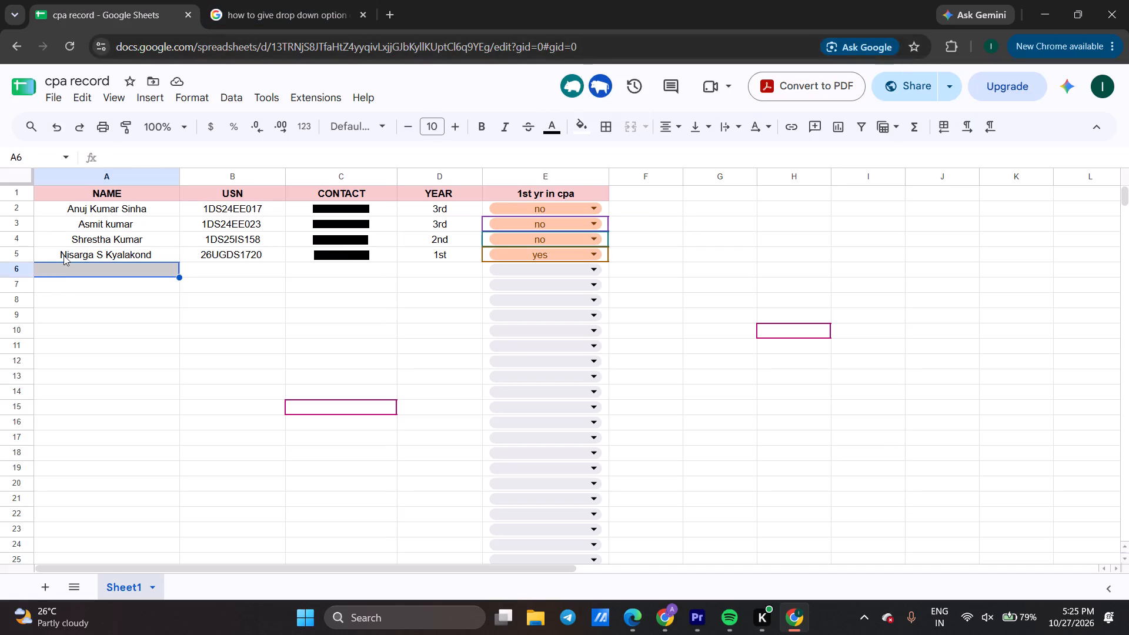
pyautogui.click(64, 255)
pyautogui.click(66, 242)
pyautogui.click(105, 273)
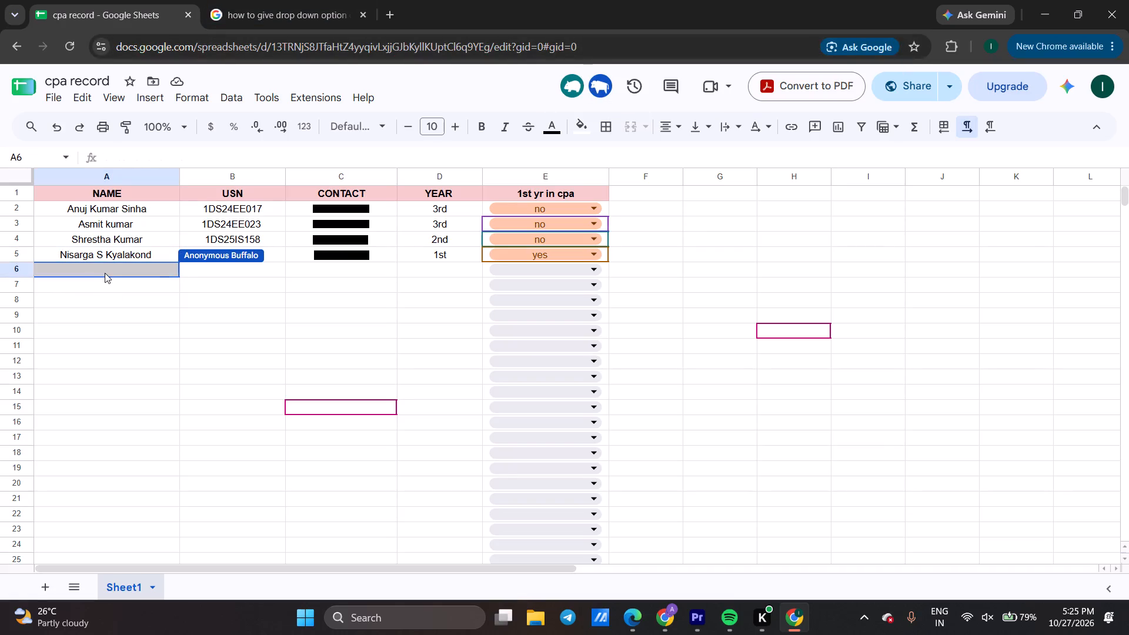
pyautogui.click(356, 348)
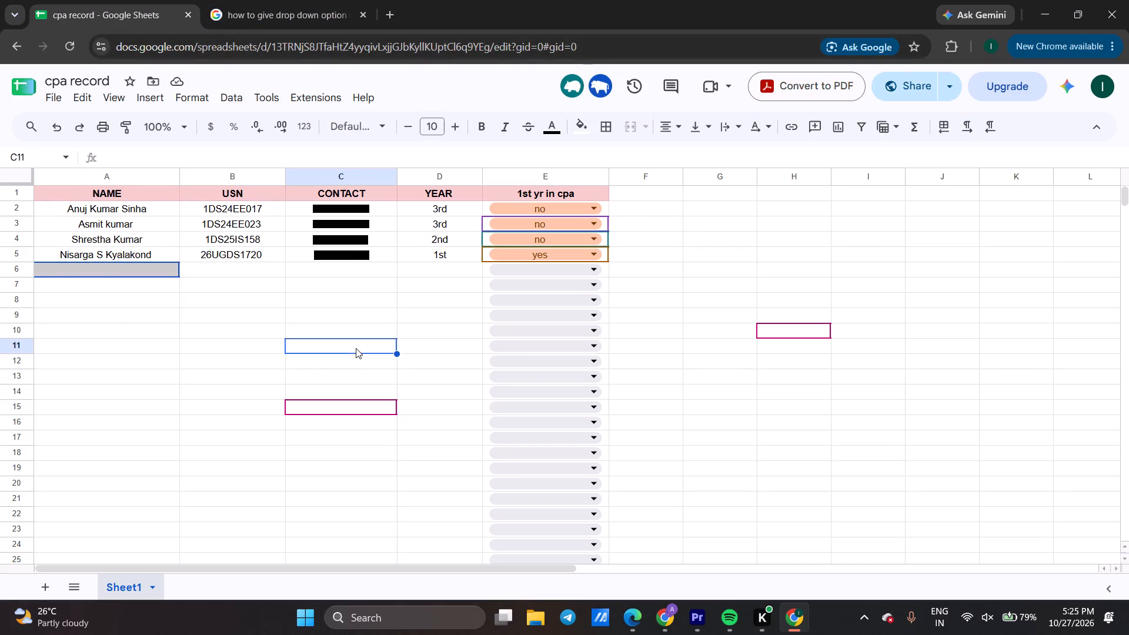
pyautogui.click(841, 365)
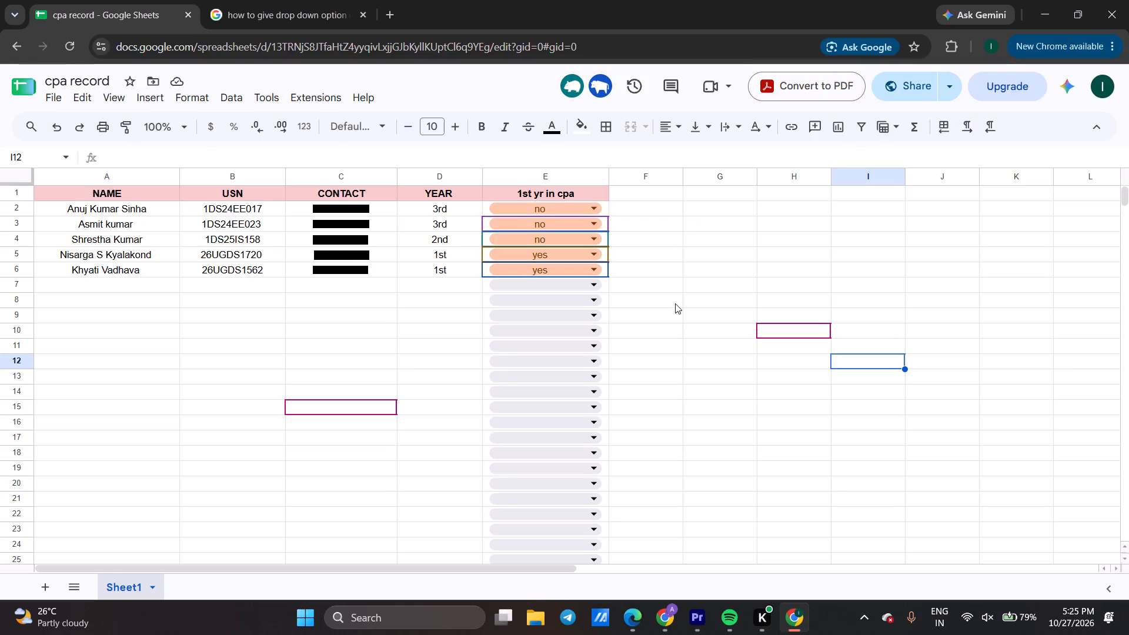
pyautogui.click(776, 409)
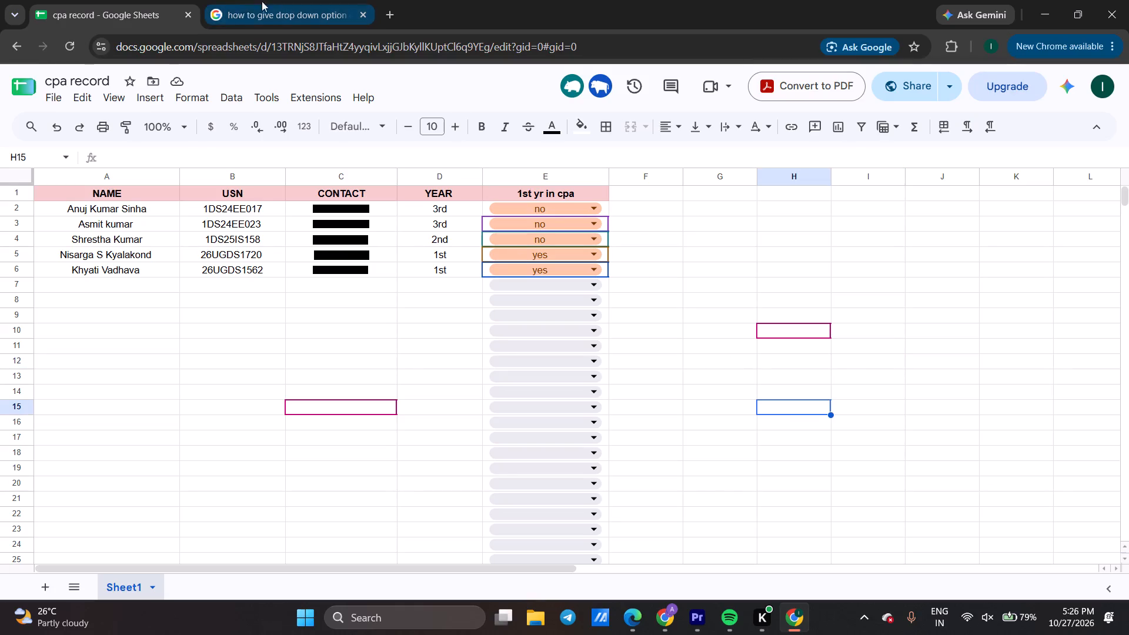
# Close the cpa record spreadsheet.
pyautogui.click(188, 12)
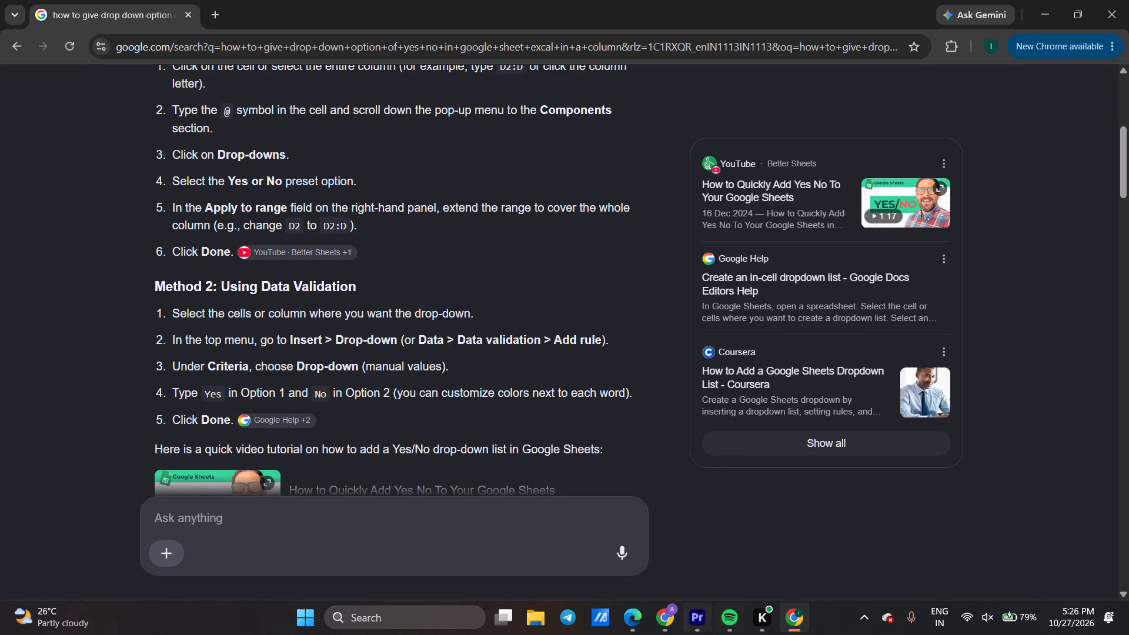